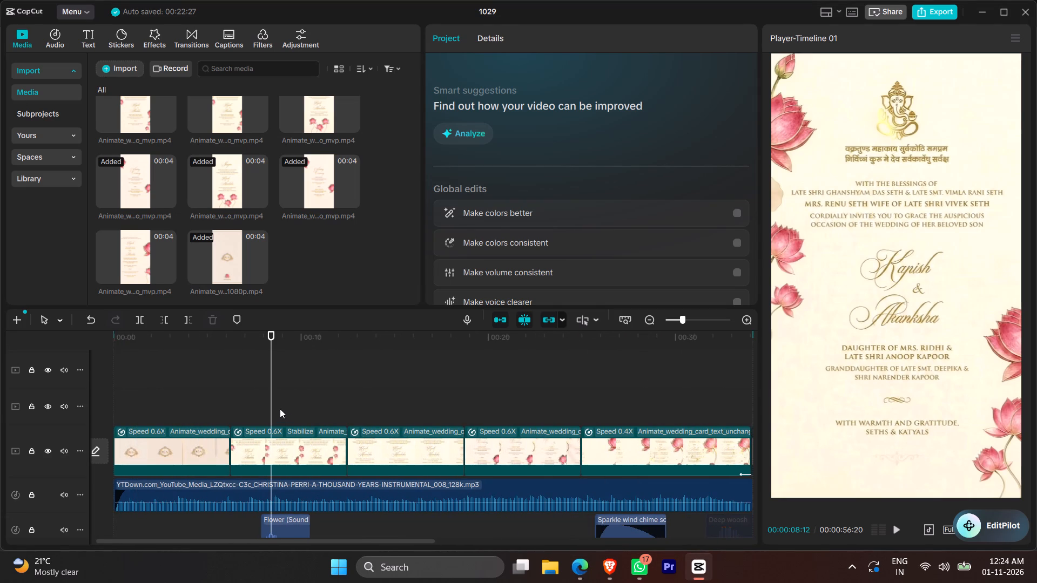
pyautogui.keyDown('ctrl'); pyautogui.scroll(-4, 347, 397); pyautogui.keyUp('ctrl')
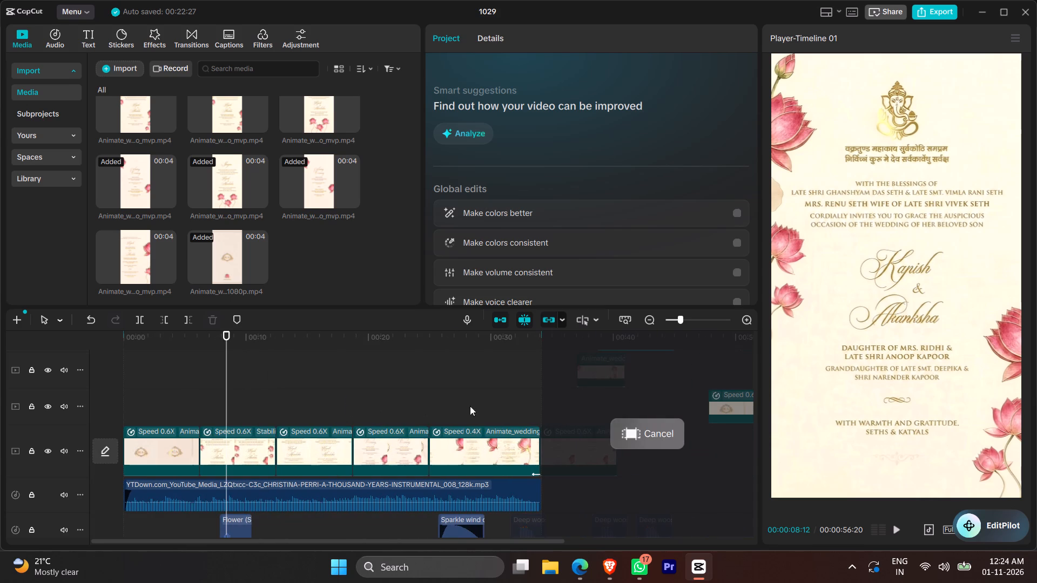
pyautogui.click(392, 443)
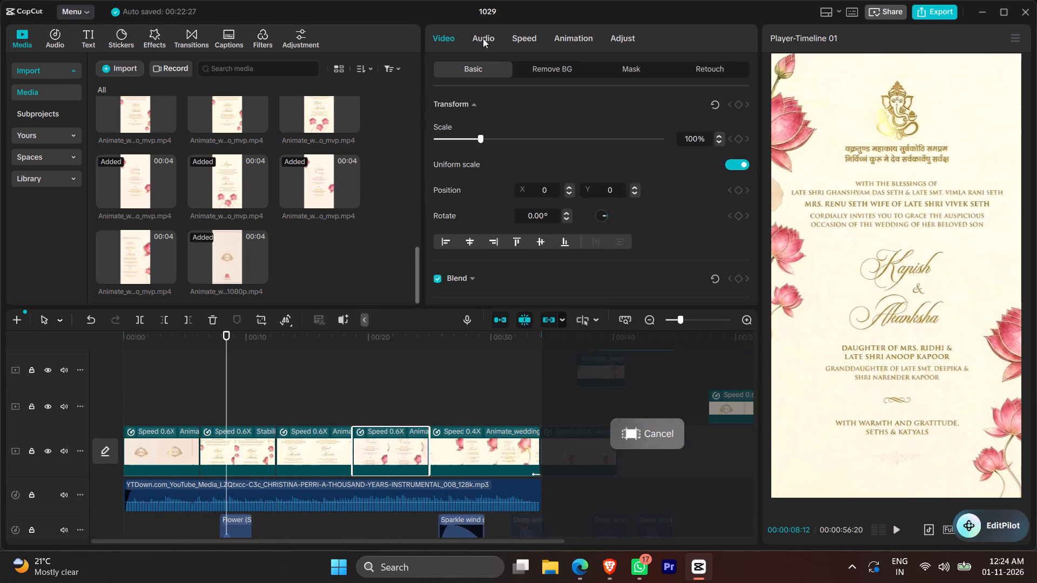
pyautogui.click(529, 36)
pyautogui.click(458, 123)
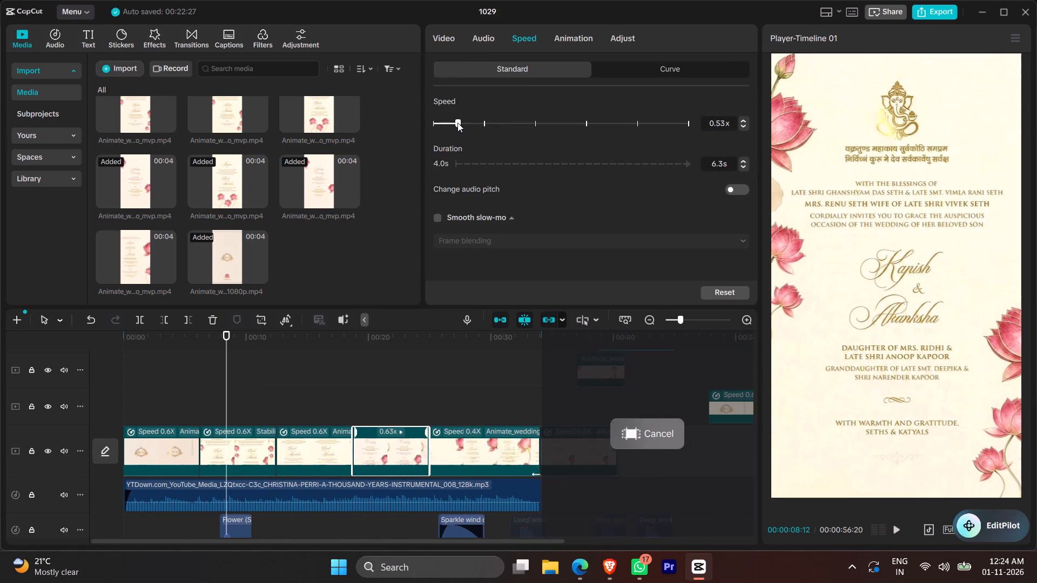
# Set the third main-track clip's speed to 0.53x.
pyautogui.click(307, 442)
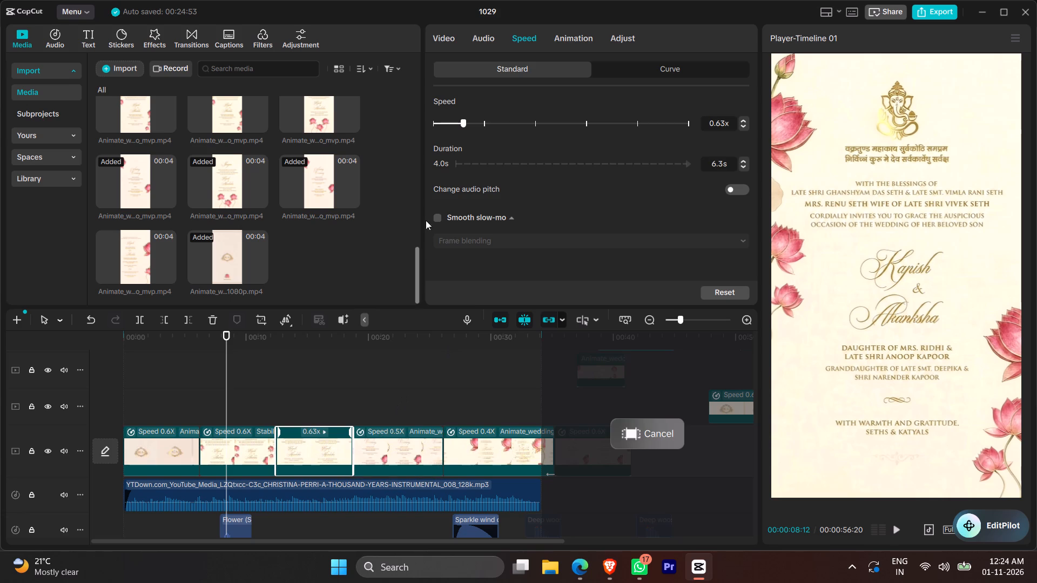
pyautogui.click(728, 125)
pyautogui.scroll(-1, 728, 125)
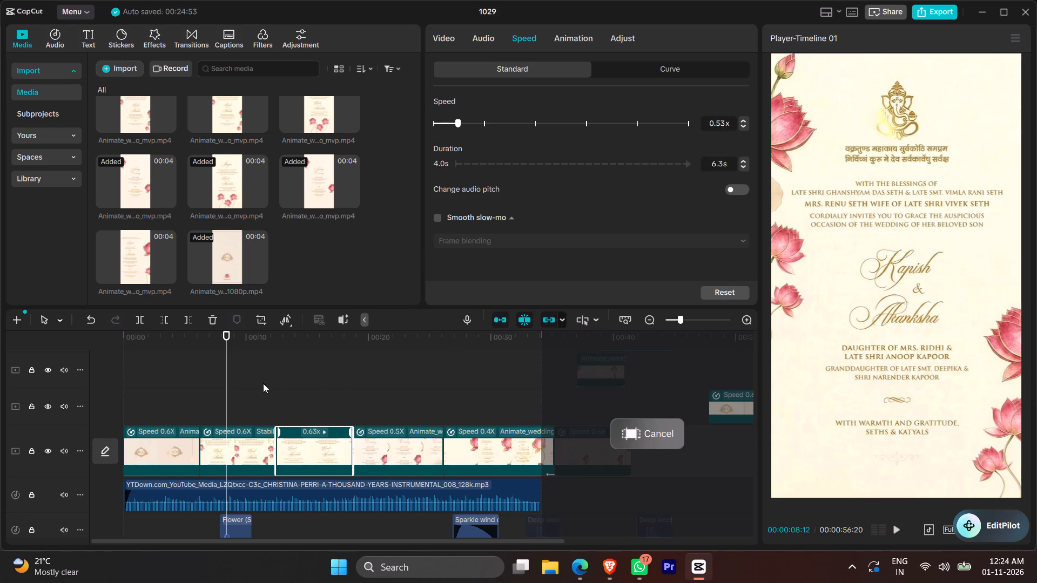
pyautogui.click(239, 391)
pyautogui.click(234, 415)
# Set the speed of the second main-track clip, the Ganesha invitation card, to 0.53x.
pyautogui.click(240, 440)
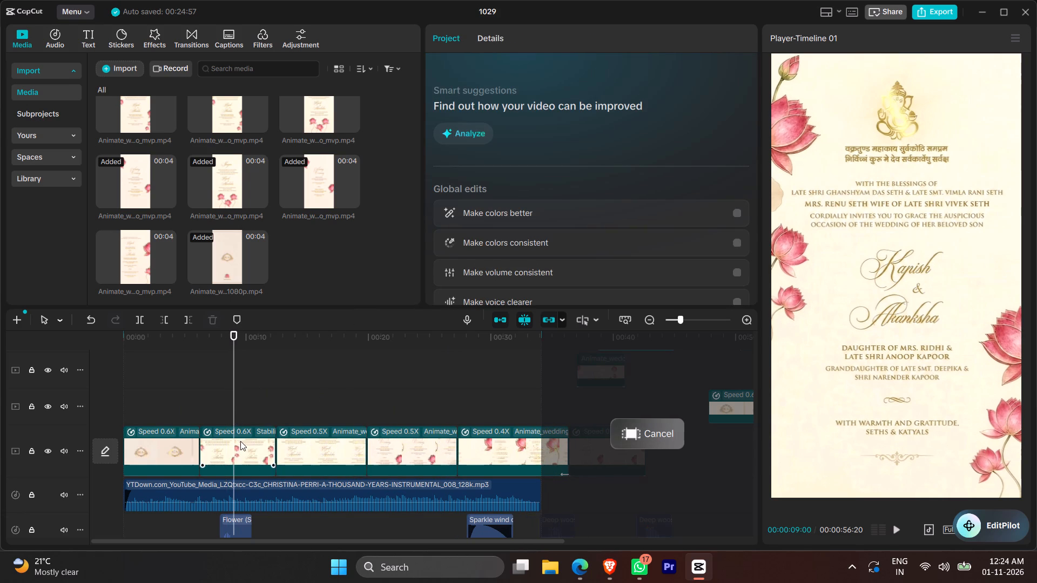
pyautogui.click(518, 41)
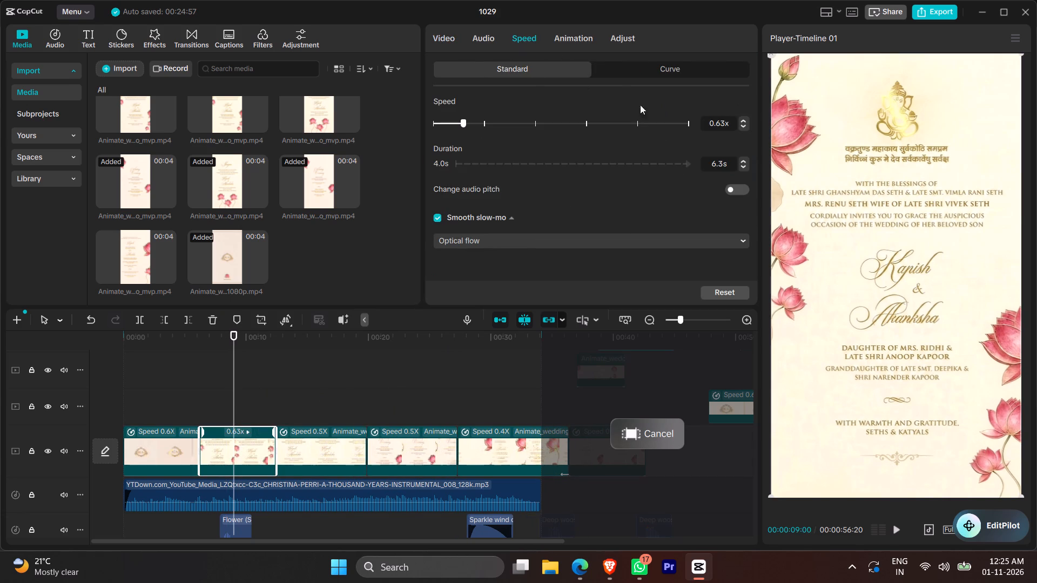
pyautogui.click(707, 125)
pyautogui.scroll(-1, 707, 125)
pyautogui.click(249, 383)
# Slow the opening K|A clip on the main track to about 0.5x speed.
pyautogui.click(156, 400)
pyautogui.click(164, 446)
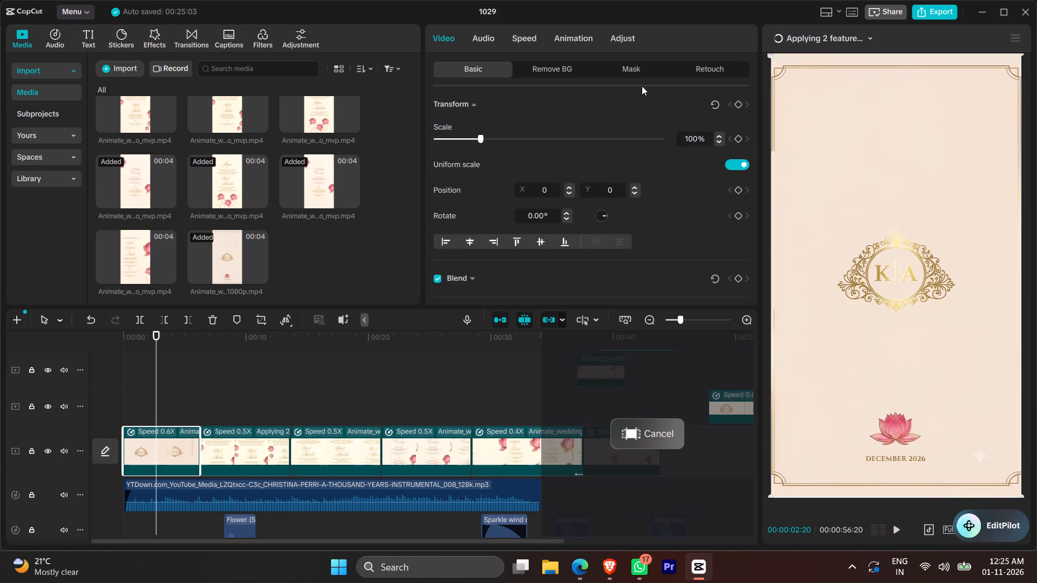
pyautogui.click(515, 39)
pyautogui.click(723, 126)
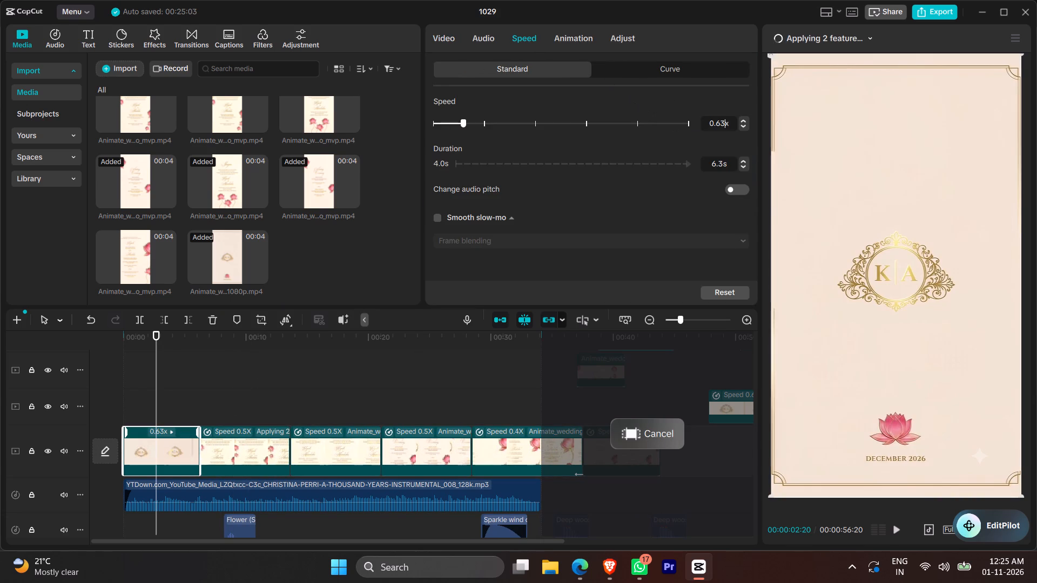
pyautogui.scroll(-1, 725, 123)
pyautogui.click(222, 375)
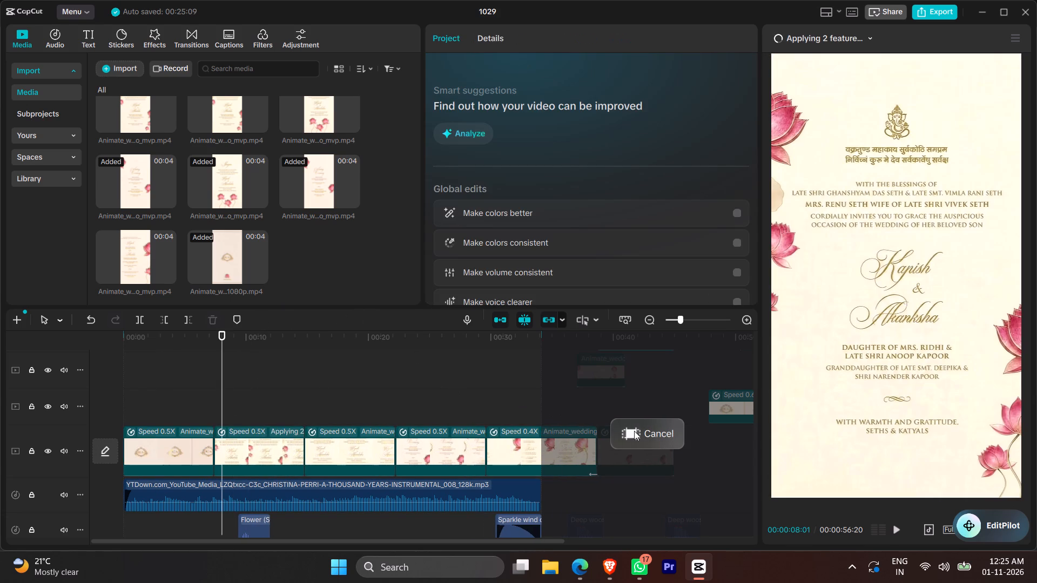
# Cancel the selected timeline range and place the playhead at the end of the fifth main-track clip, about 00:38:23.
pyautogui.click(634, 431)
pyautogui.click(632, 436)
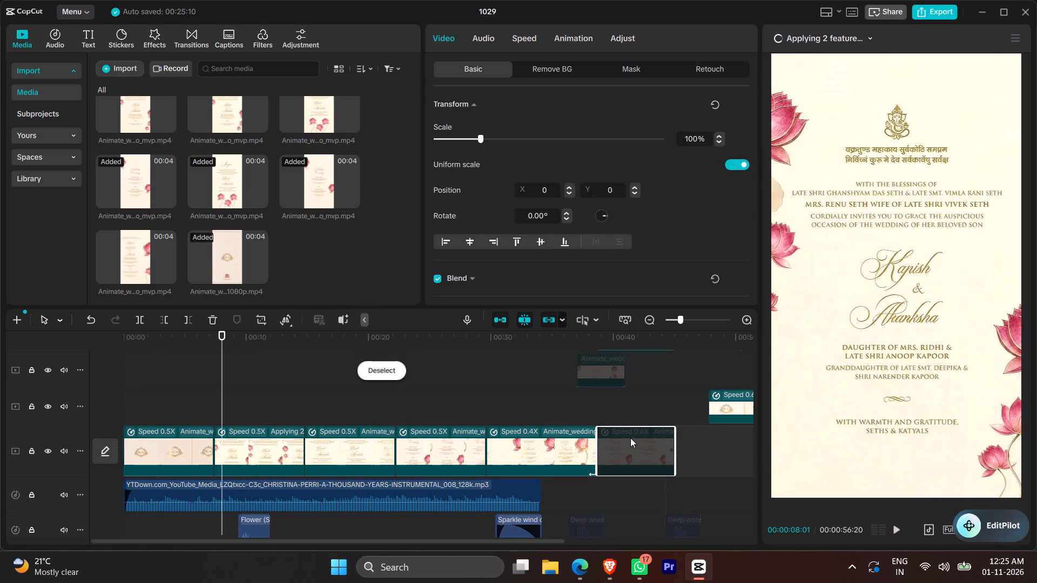
pyautogui.click(603, 408)
pyautogui.click(598, 405)
pyautogui.click(595, 405)
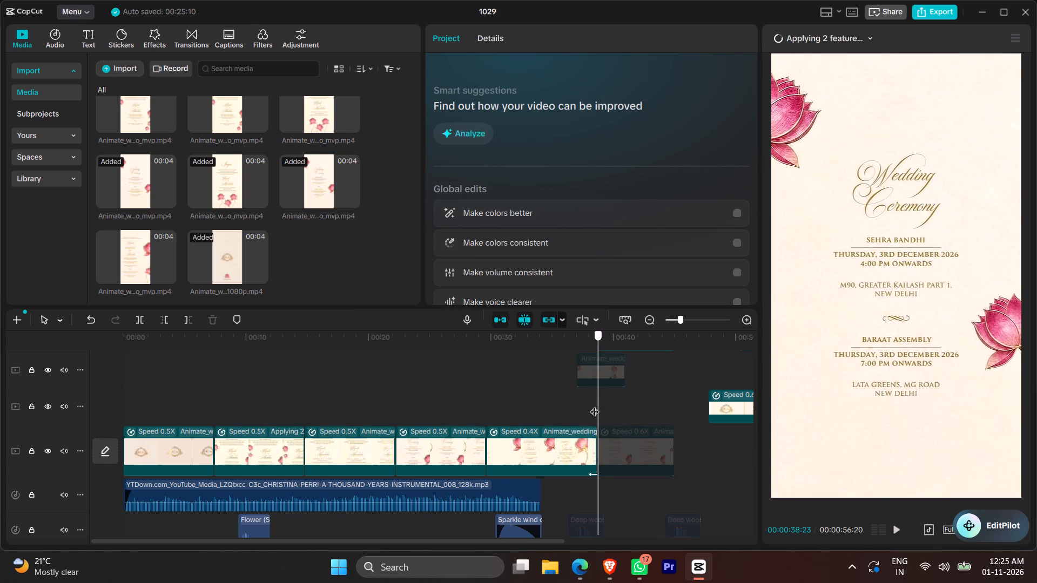
# Examine the timeline around the end of the fifth main-track clip, near 00:38:21, and the clips that follow it.
pyautogui.click(595, 405)
pyautogui.click(597, 406)
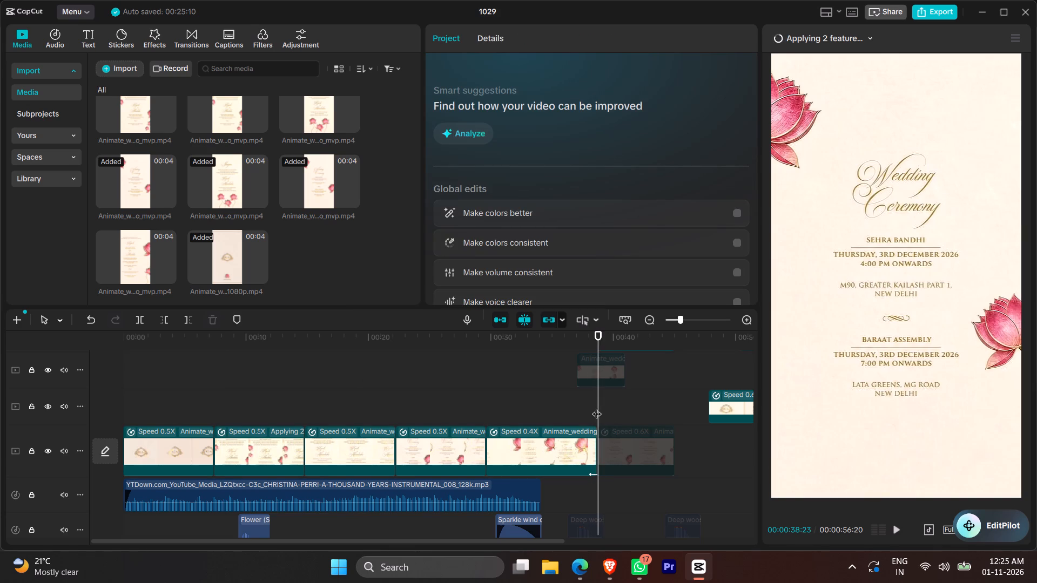
pyautogui.keyDown('ctrl'); pyautogui.scroll(20, 587, 437); pyautogui.keyUp('ctrl')
pyautogui.keyDown('ctrl'); pyautogui.scroll(8, 587, 437); pyautogui.keyUp('ctrl')
pyautogui.click(587, 409)
pyautogui.click(596, 413)
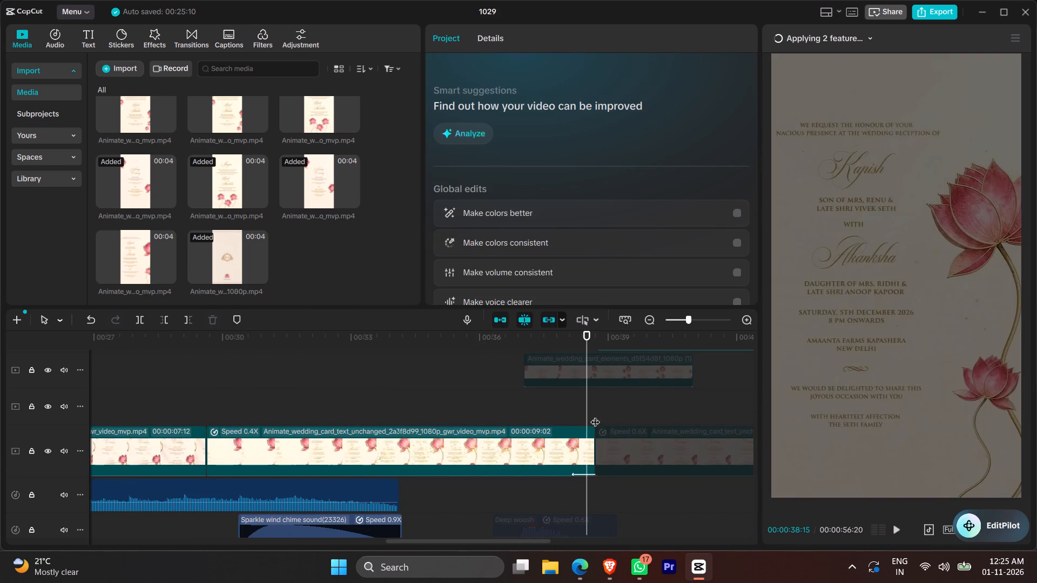
pyautogui.keyDown('ctrl'); pyautogui.scroll(17, 607, 424); pyautogui.keyUp('ctrl')
pyautogui.click(592, 401)
pyautogui.scroll(-2, 593, 415)
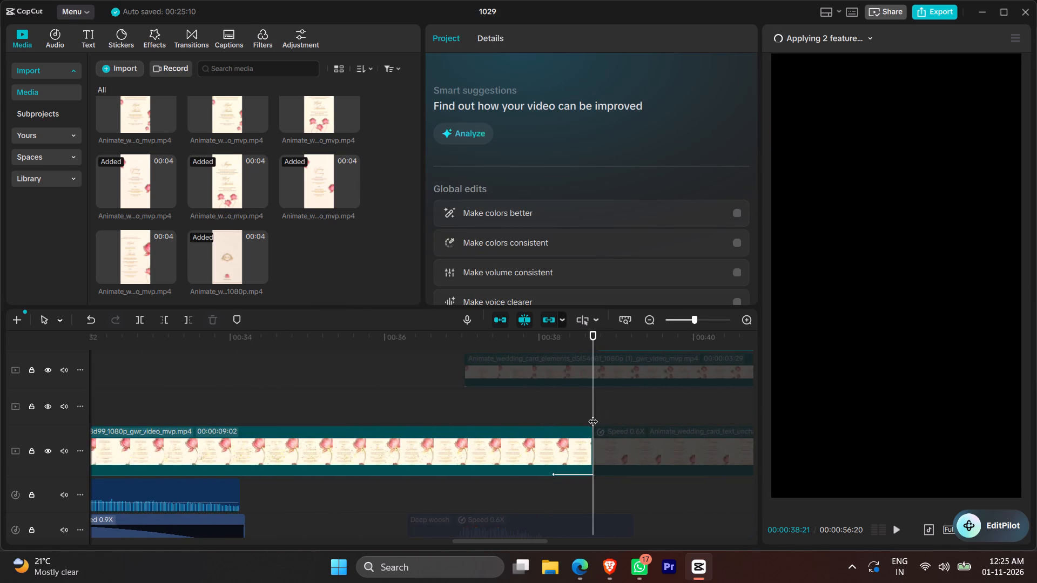
pyautogui.scroll(-20, 593, 415)
pyautogui.scroll(-20, 593, 415)
pyautogui.scroll(-3, 593, 415)
pyautogui.keyDown('ctrl'); pyautogui.scroll(-4, 592, 437); pyautogui.keyUp('ctrl')
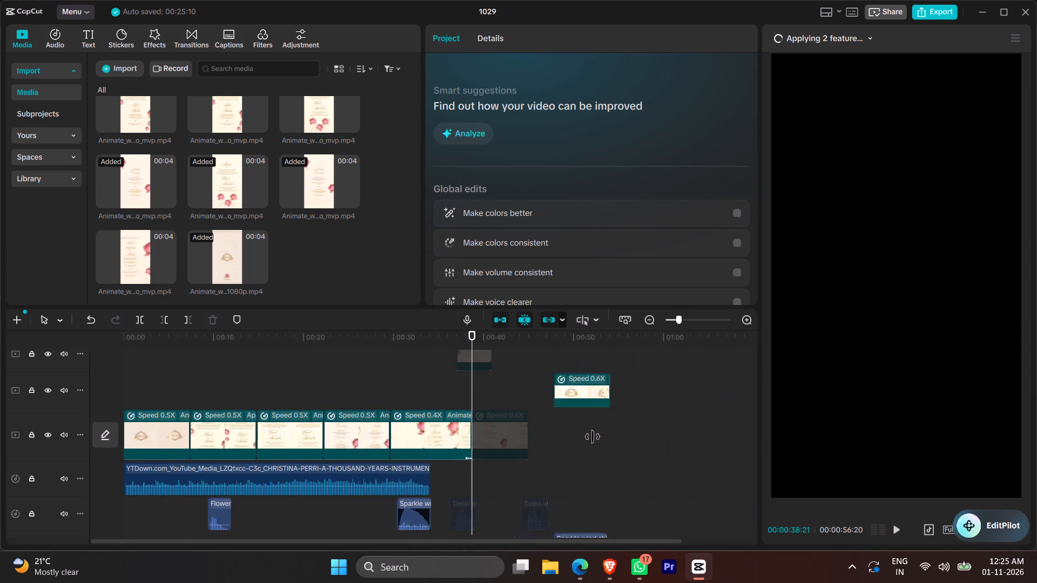
pyautogui.scroll(2, 476, 461)
pyautogui.hscroll(4, 476, 469)
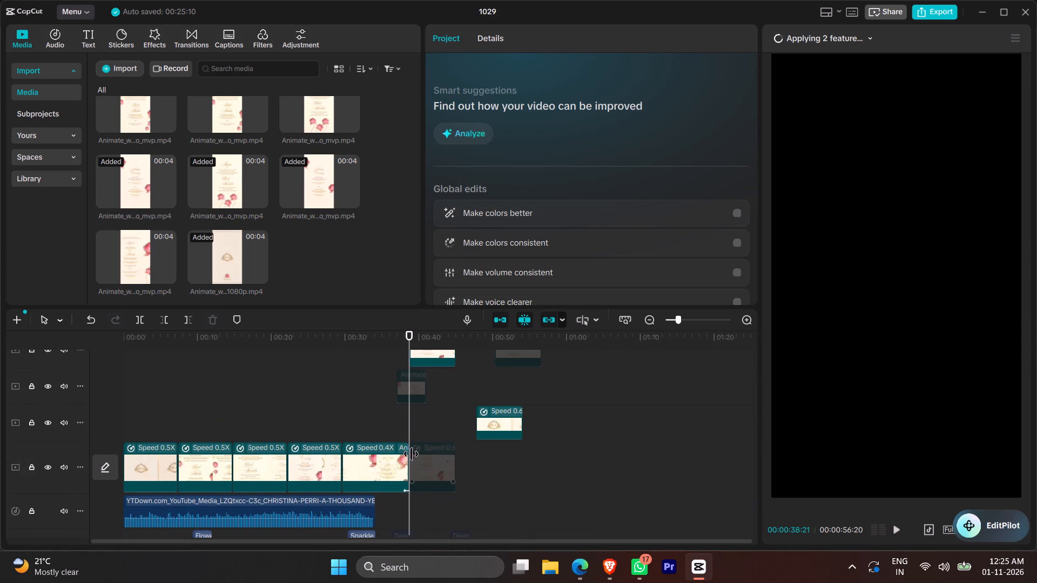
pyautogui.scroll(-6, 410, 457)
pyautogui.scroll(3, 346, 458)
# Play back the opening K|A clip from the start of the timeline for about two seconds.
pyautogui.click(233, 372)
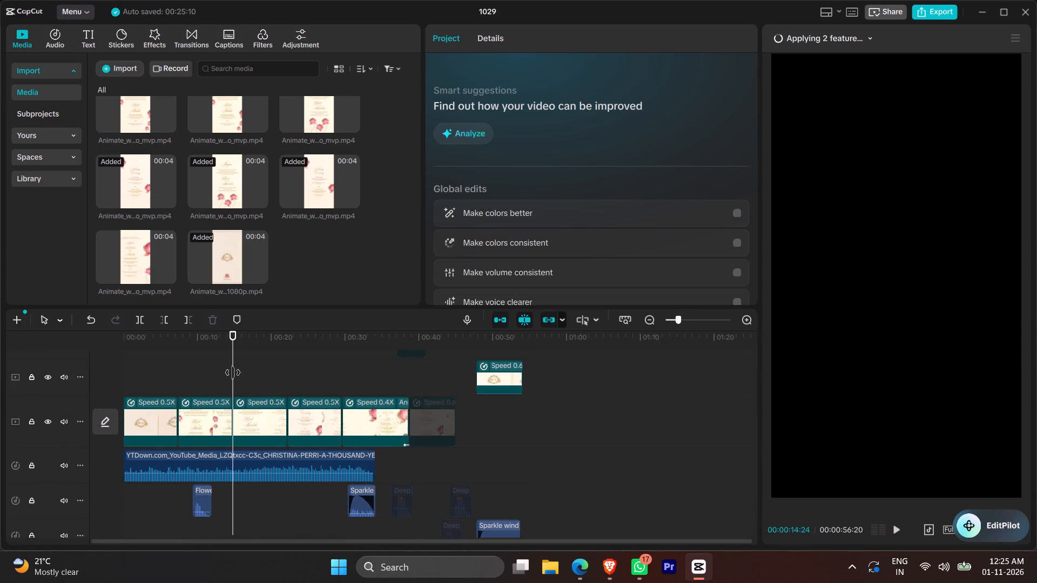
pyautogui.press('0')
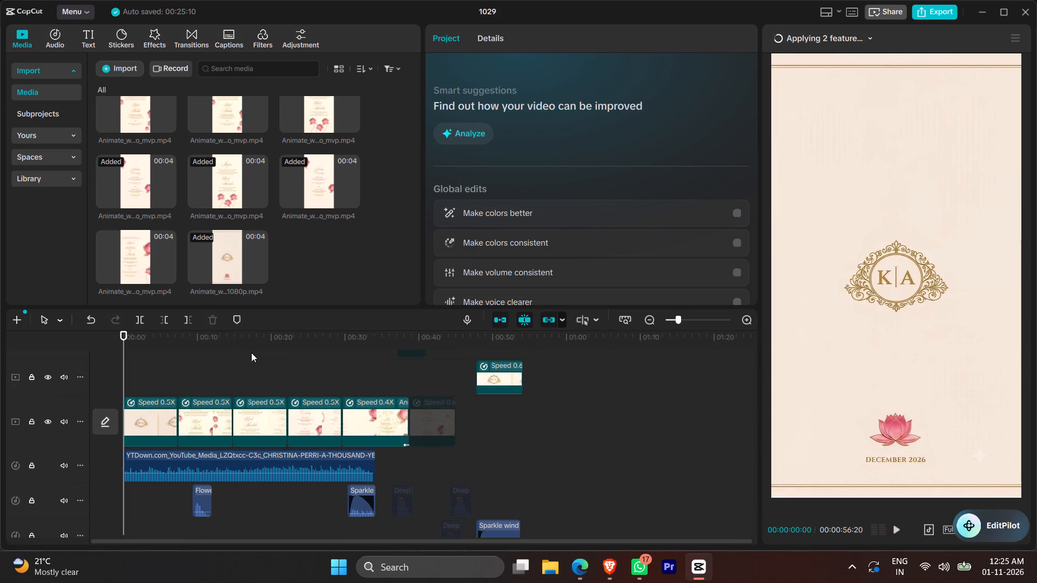
pyautogui.click(609, 579)
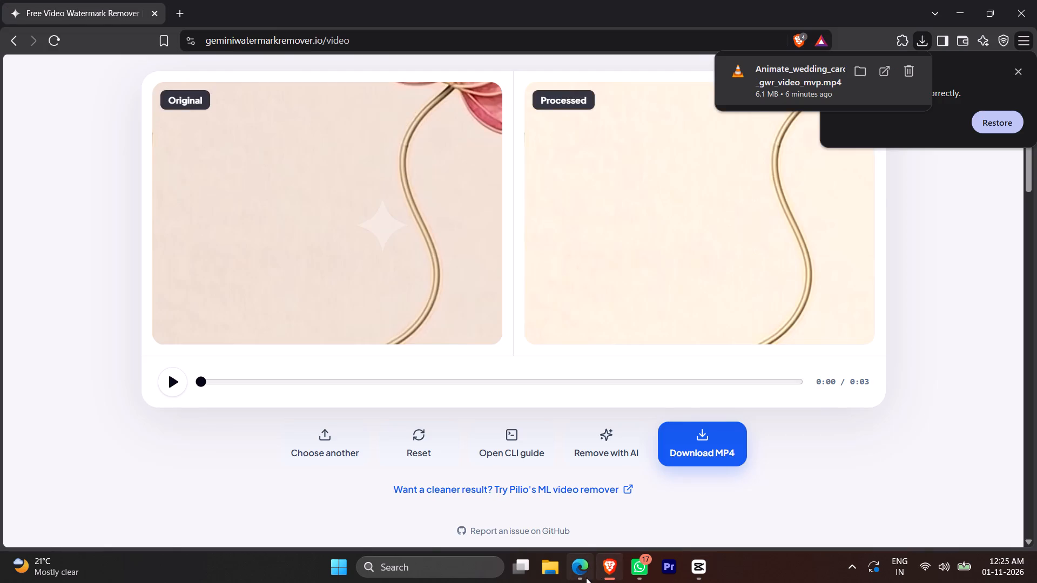
pyautogui.click(586, 578)
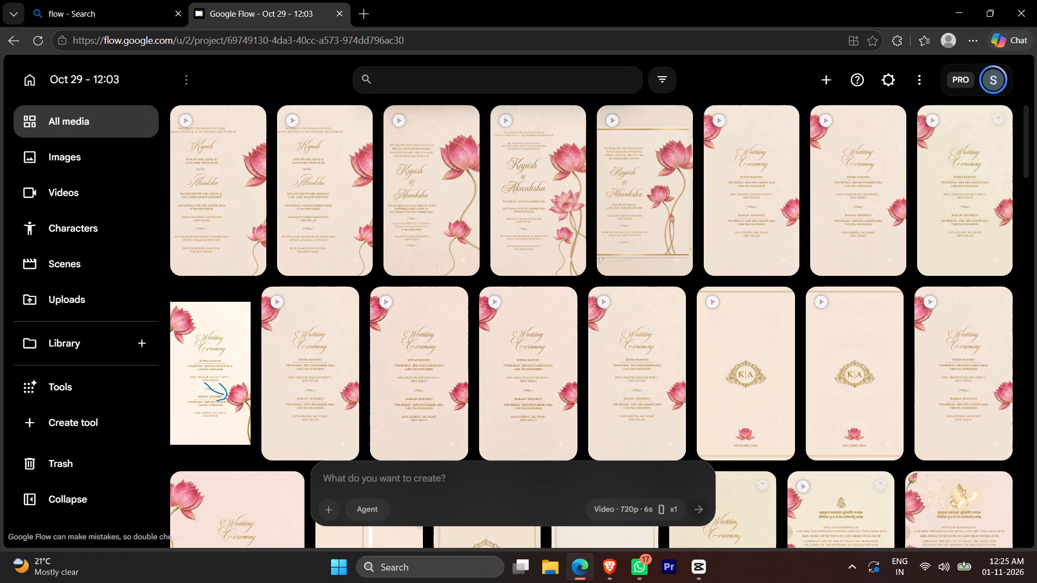
pyautogui.click(690, 582)
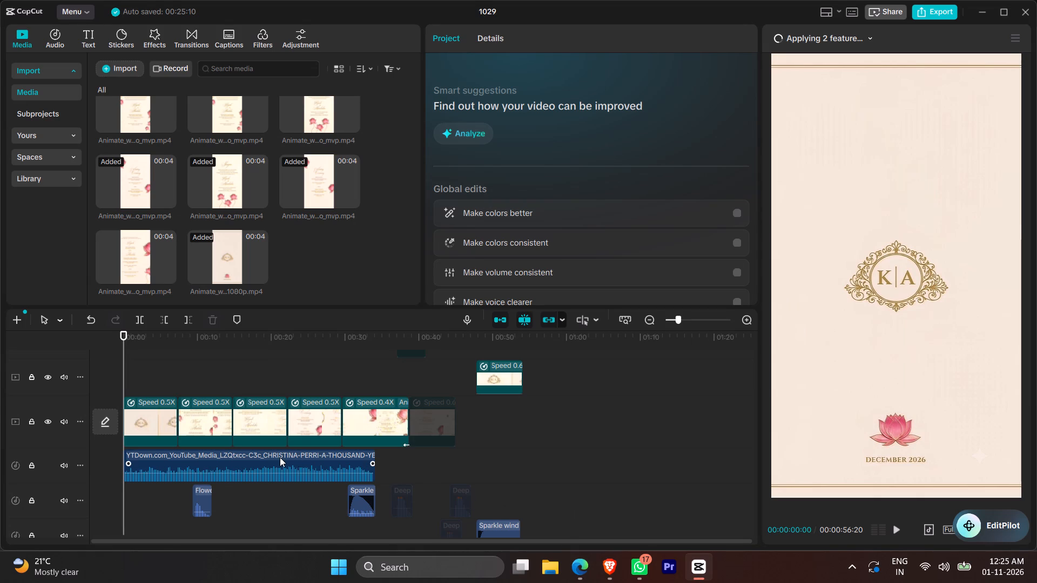
pyautogui.press('space')
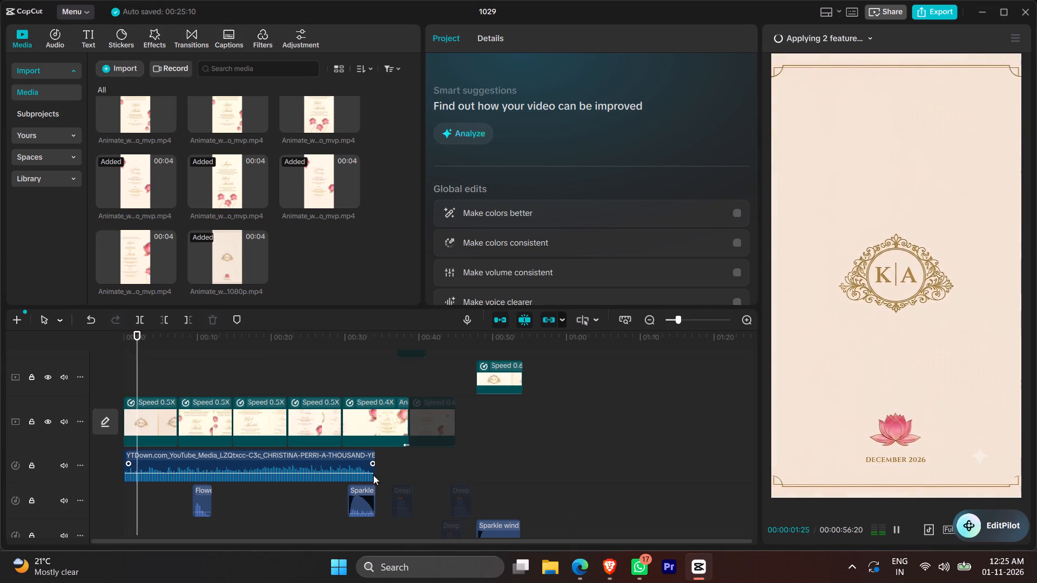
pyautogui.press('space')
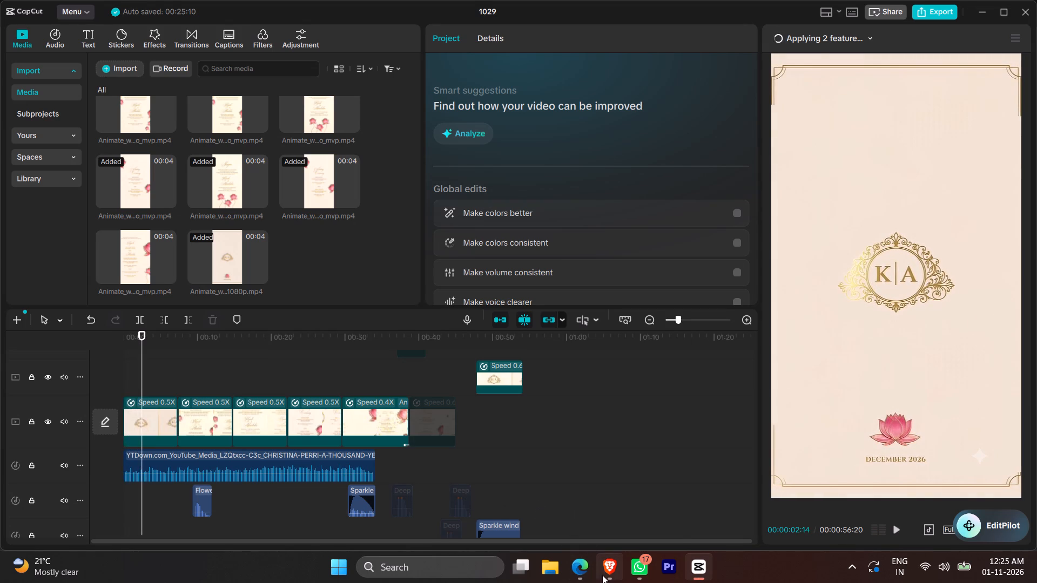
# Switch to the watermark remover in Brave and save the processed wedding card video as an MP4.
pyautogui.click(605, 527)
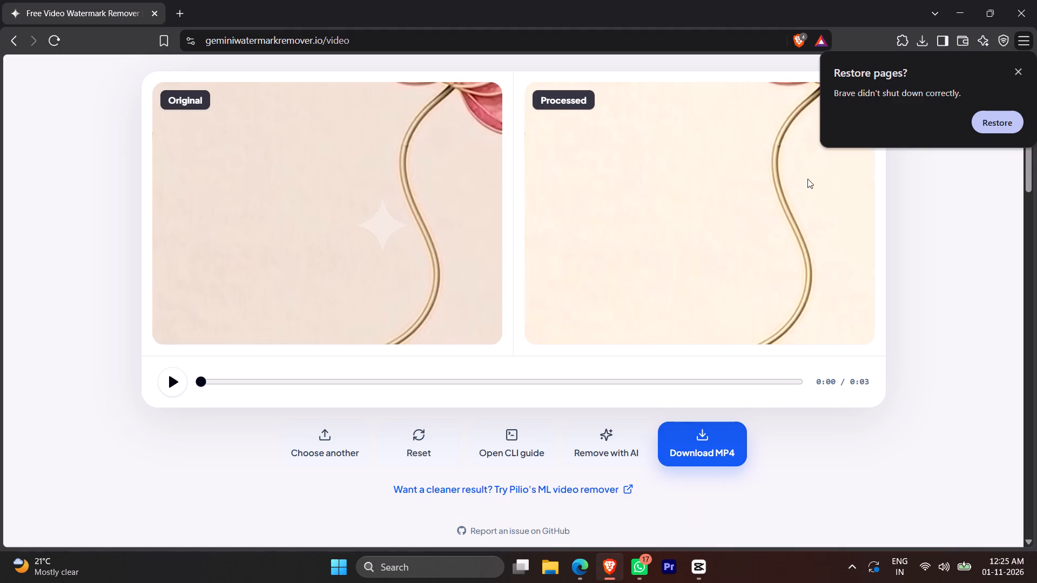
pyautogui.click(729, 422)
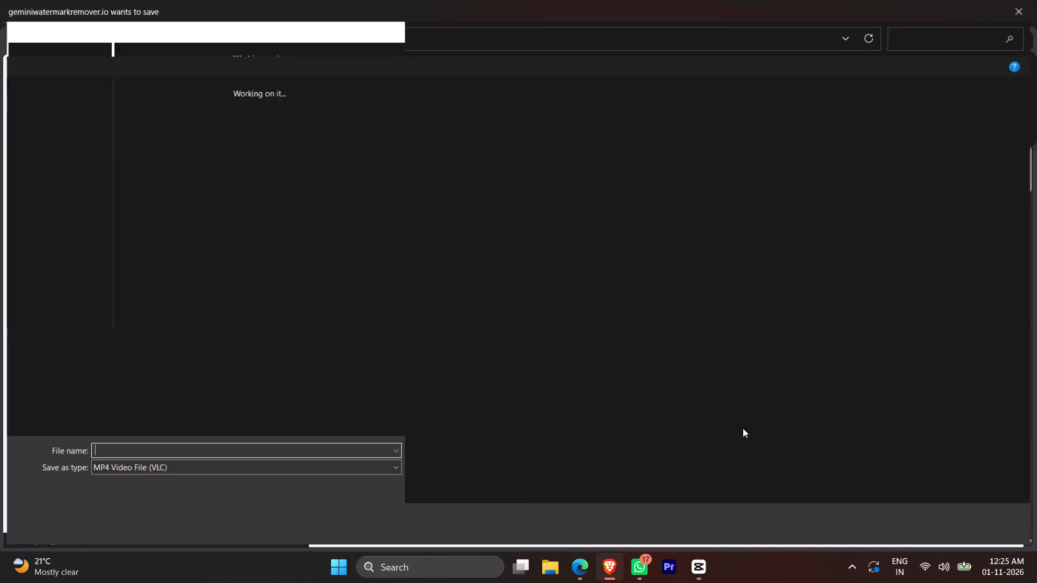
pyautogui.click(904, 525)
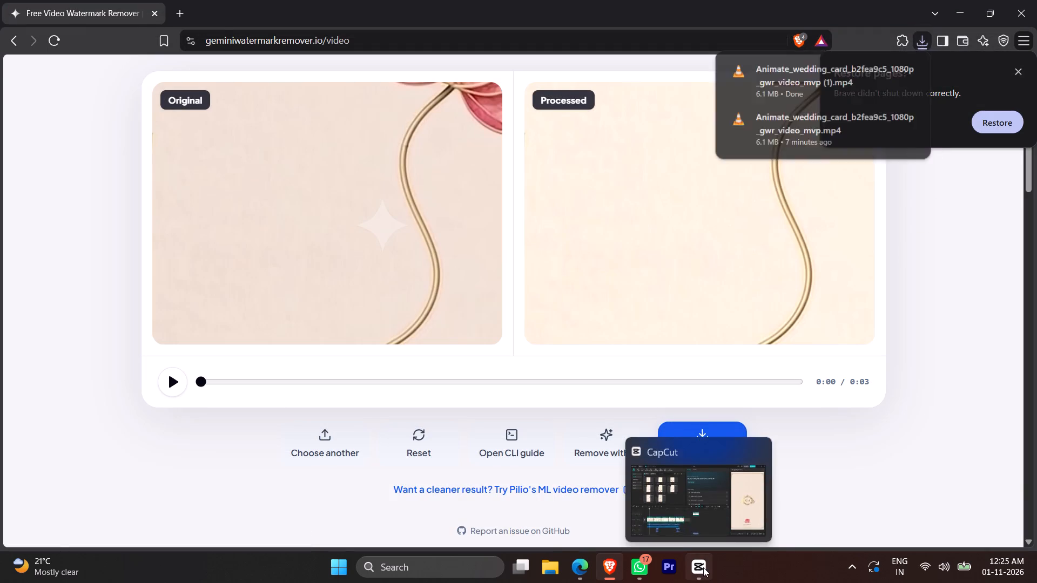
# Switch to CapCut and import the saved reception card video ending in "gwr_video_mvp (1).mp4" into the project media.
pyautogui.click(703, 567)
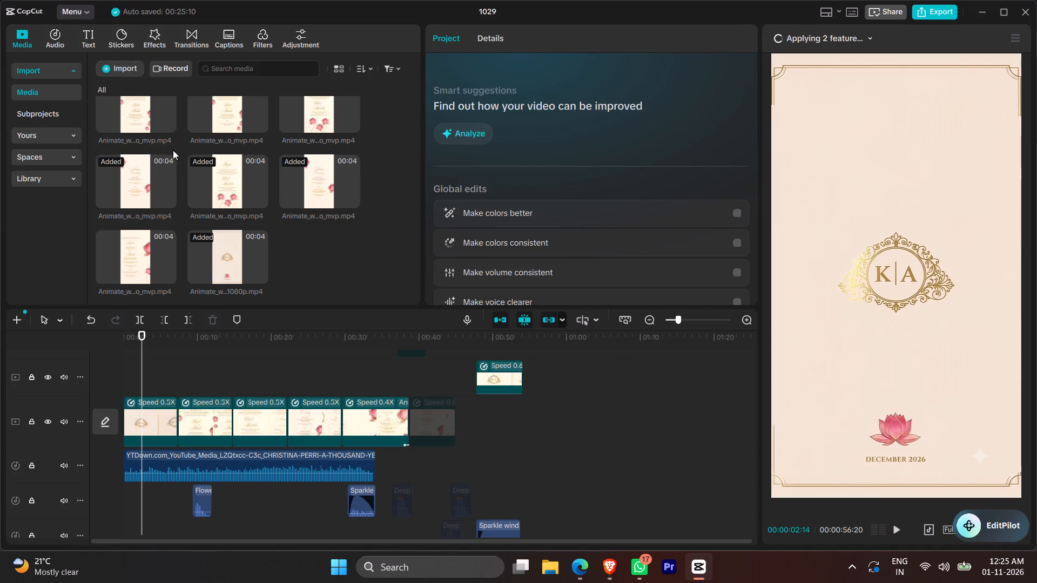
pyautogui.click(138, 70)
pyautogui.click(142, 94)
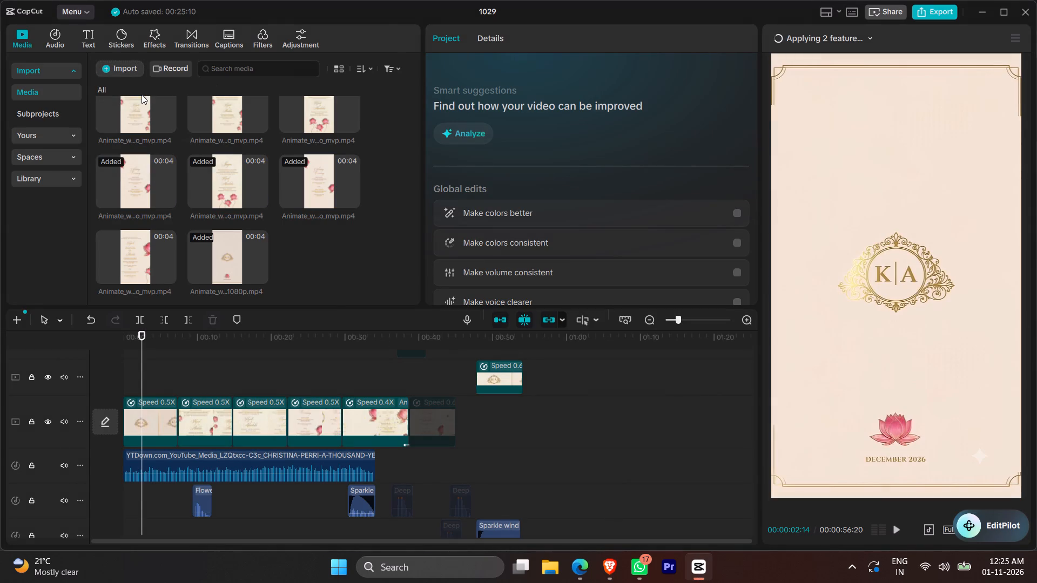
pyautogui.click(39, 181)
pyautogui.doubleClick(161, 151)
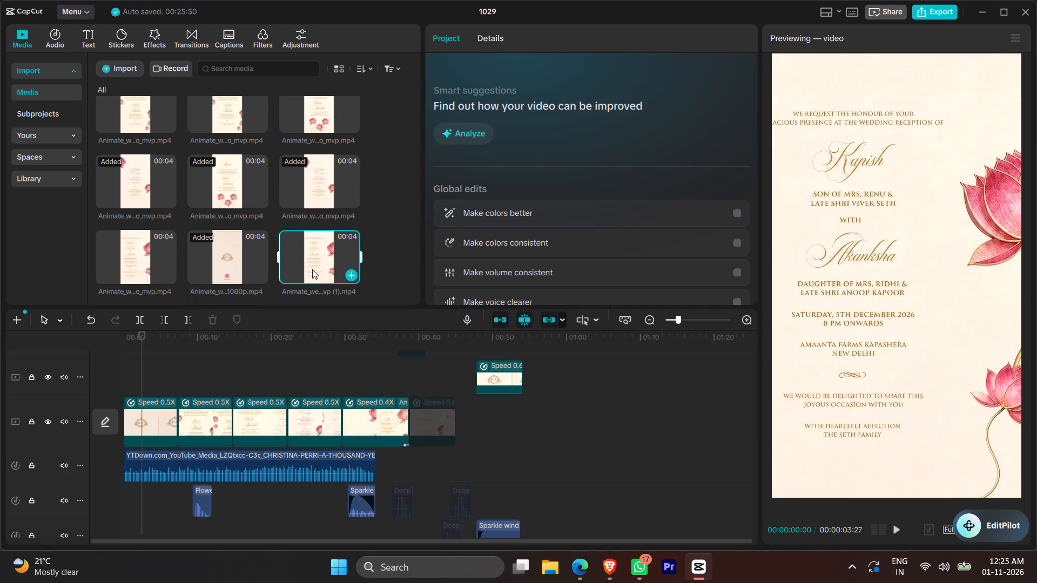
# Reset the watermark remover in Brave, load the K|A opening card video and start its local cleanup.
pyautogui.click(600, 577)
pyautogui.click(406, 438)
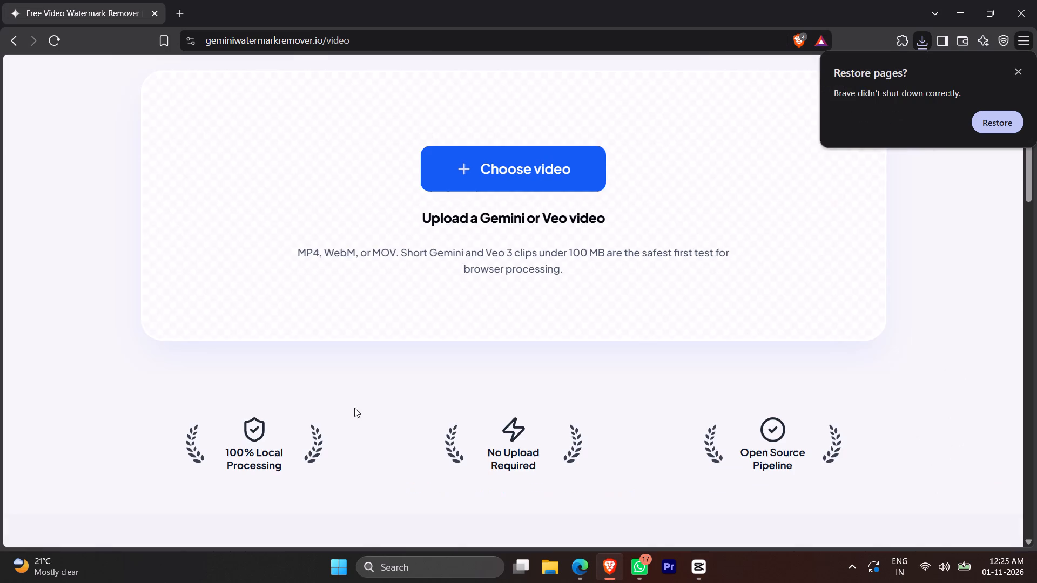
pyautogui.click(502, 176)
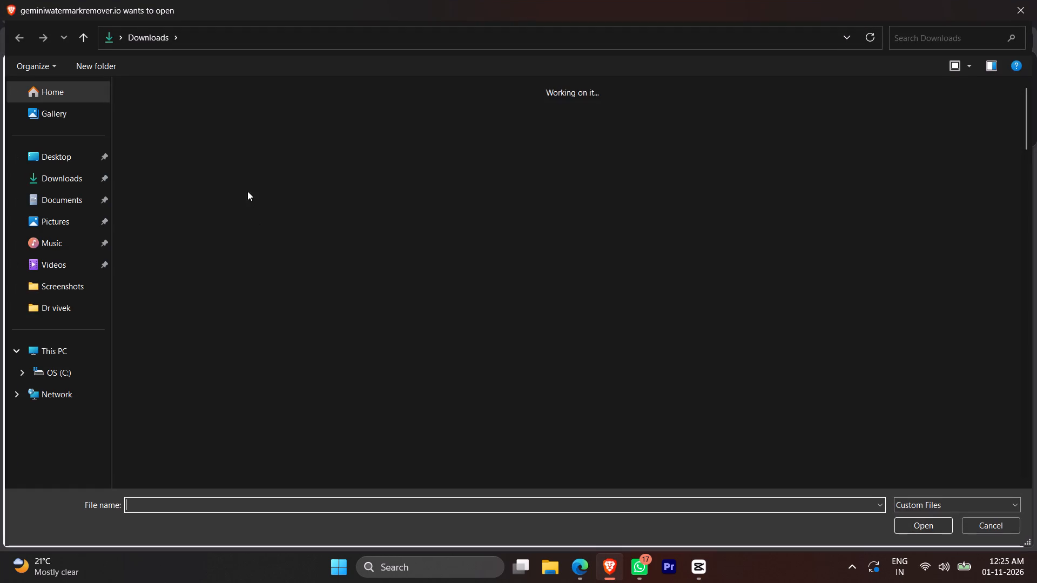
pyautogui.doubleClick(408, 152)
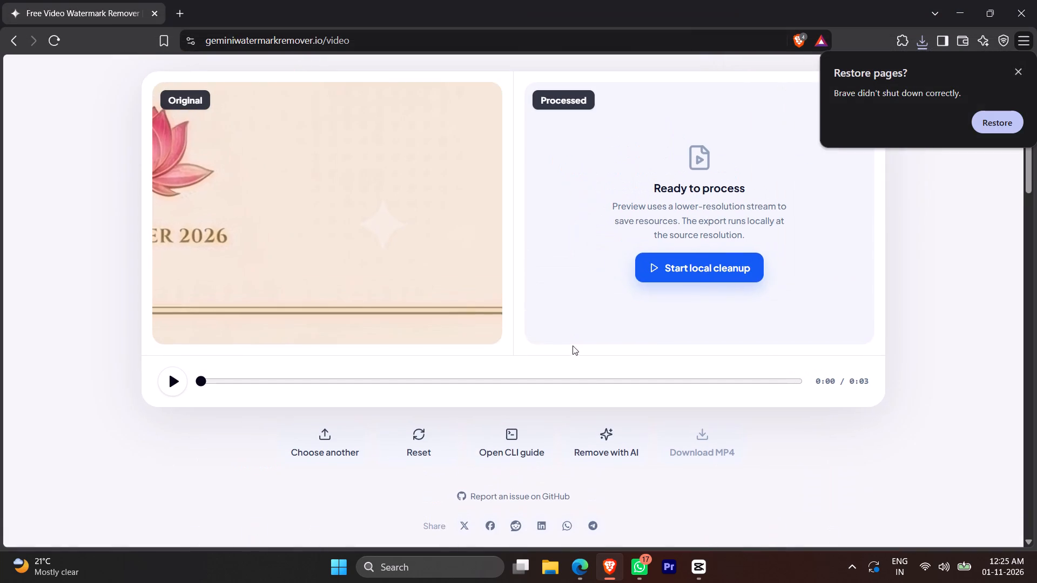
pyautogui.click(679, 260)
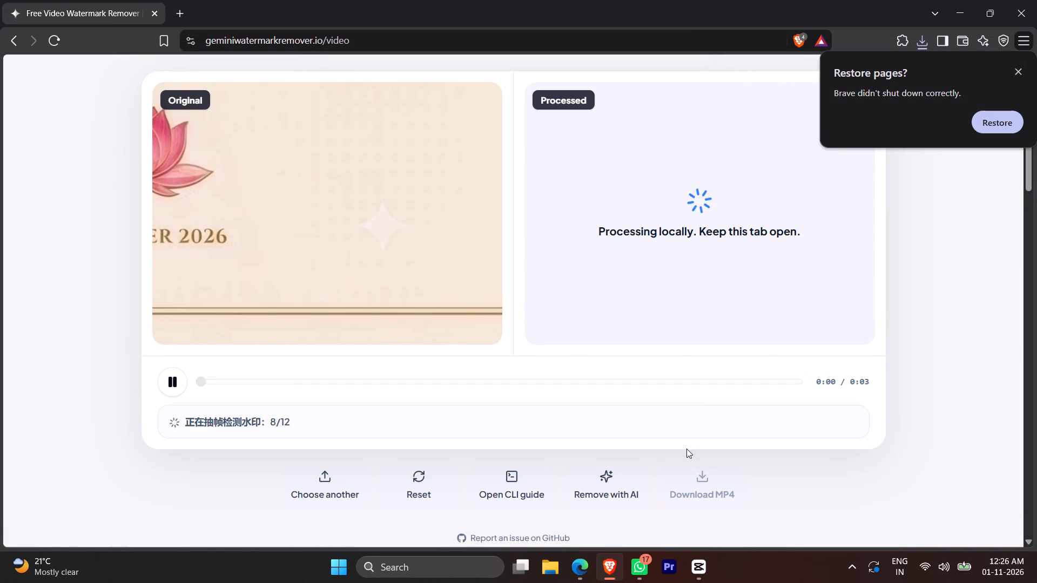
pyautogui.click(579, 570)
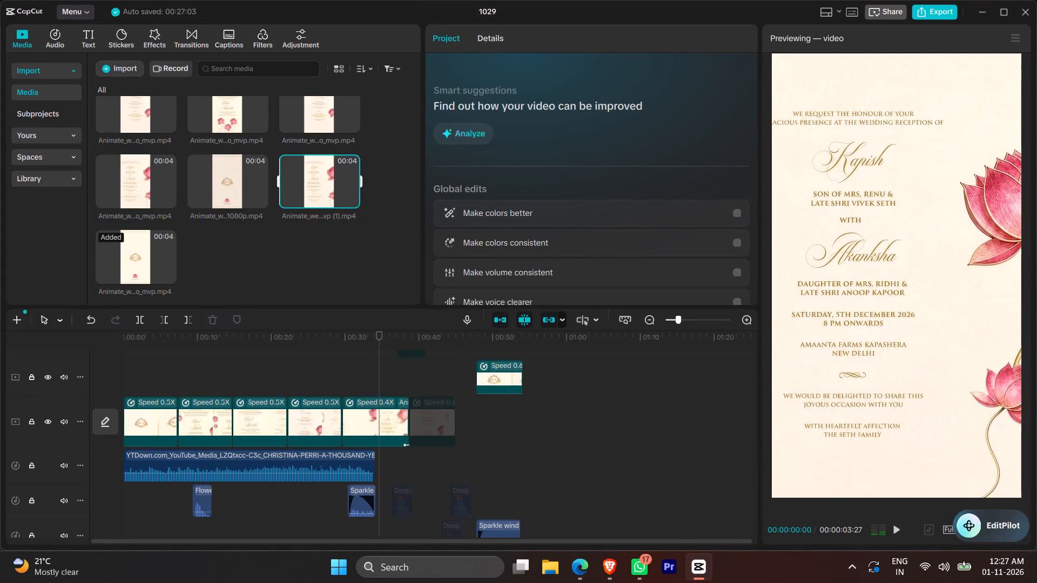
# Check the downloaded card videos on the watermark remover page in Brave, and look through the imported wedding card clips in CapCut.
pyautogui.click(601, 568)
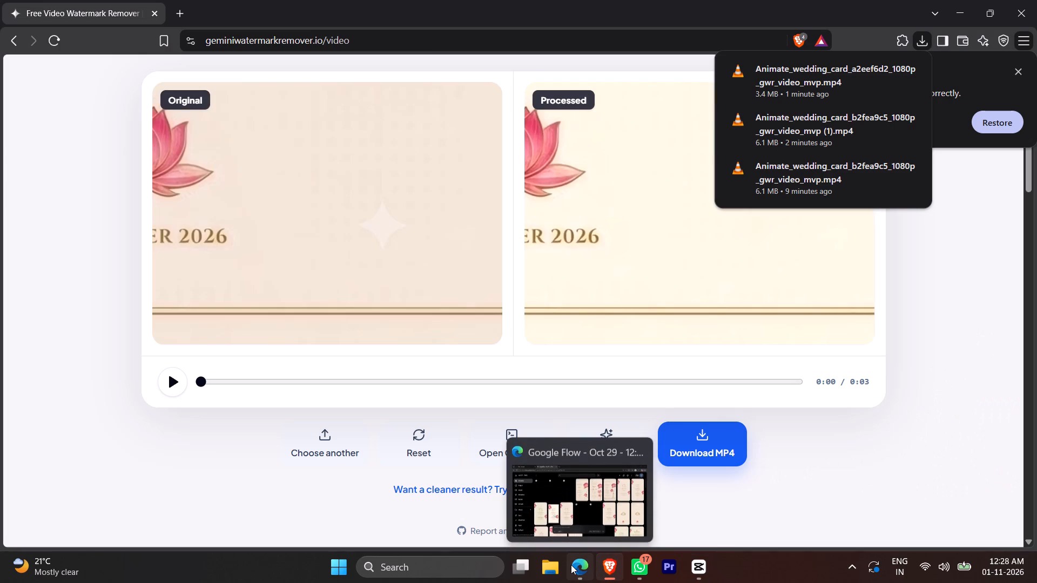
pyautogui.click(698, 568)
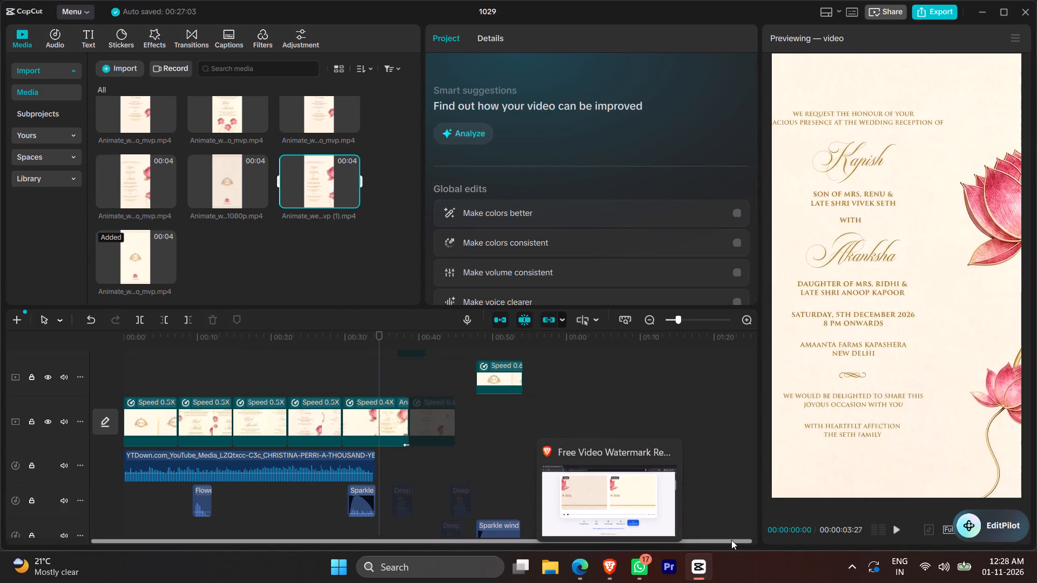
pyautogui.click(661, 416)
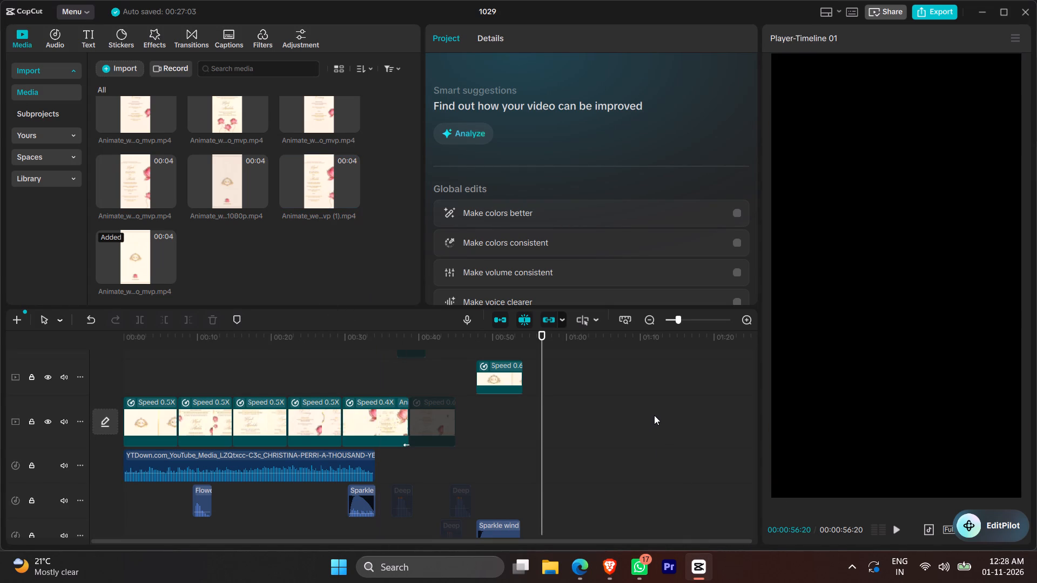
pyautogui.scroll(6, 216, 157)
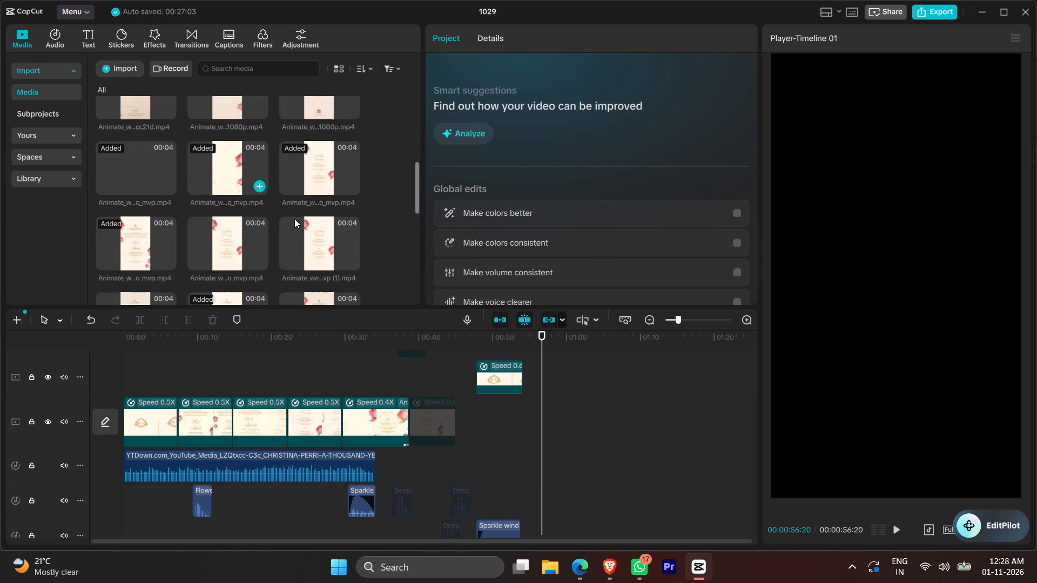
pyautogui.scroll(7, 287, 216)
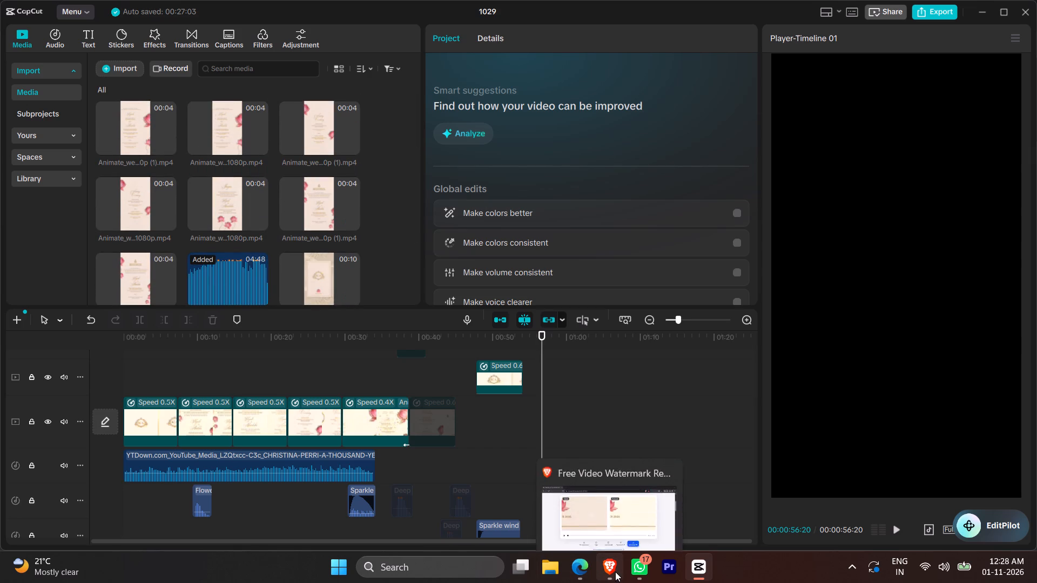
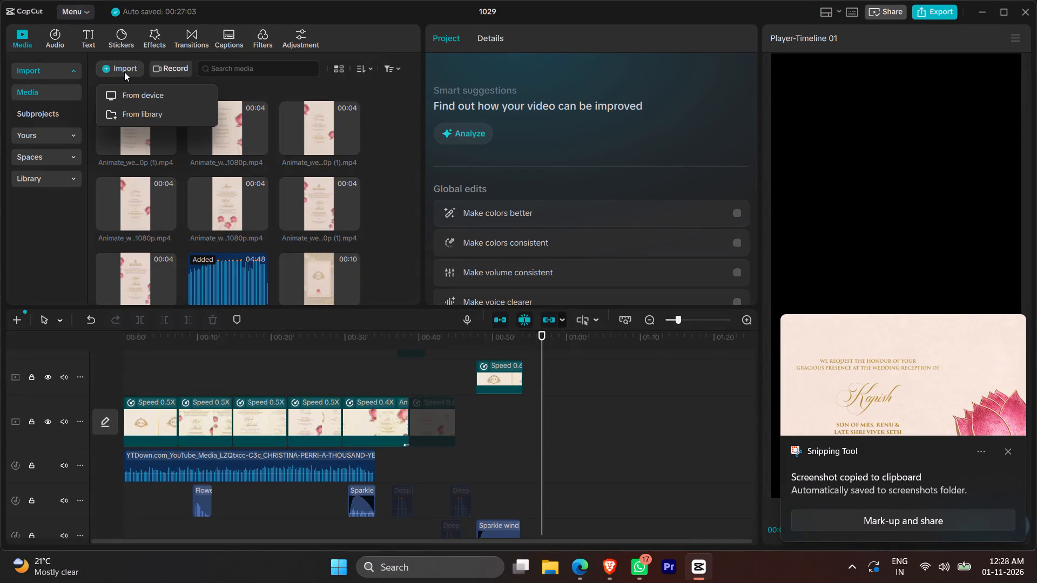
pyautogui.click(123, 98)
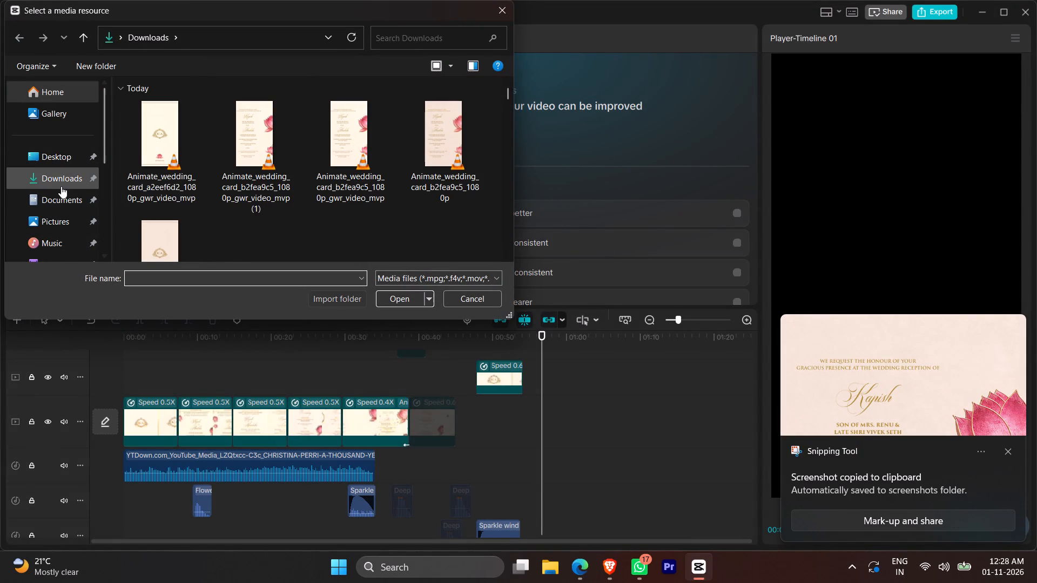
pyautogui.scroll(-2, 64, 201)
pyautogui.click(52, 138)
pyautogui.scroll(-12, 279, 165)
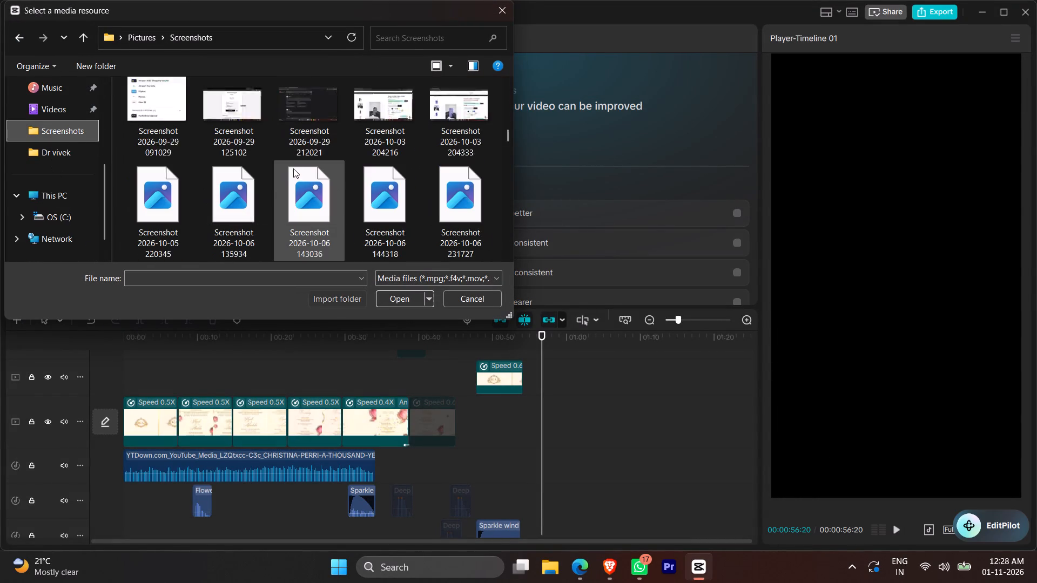
pyautogui.scroll(-20, 293, 168)
pyautogui.scroll(-20, 293, 168)
pyautogui.scroll(-10, 293, 168)
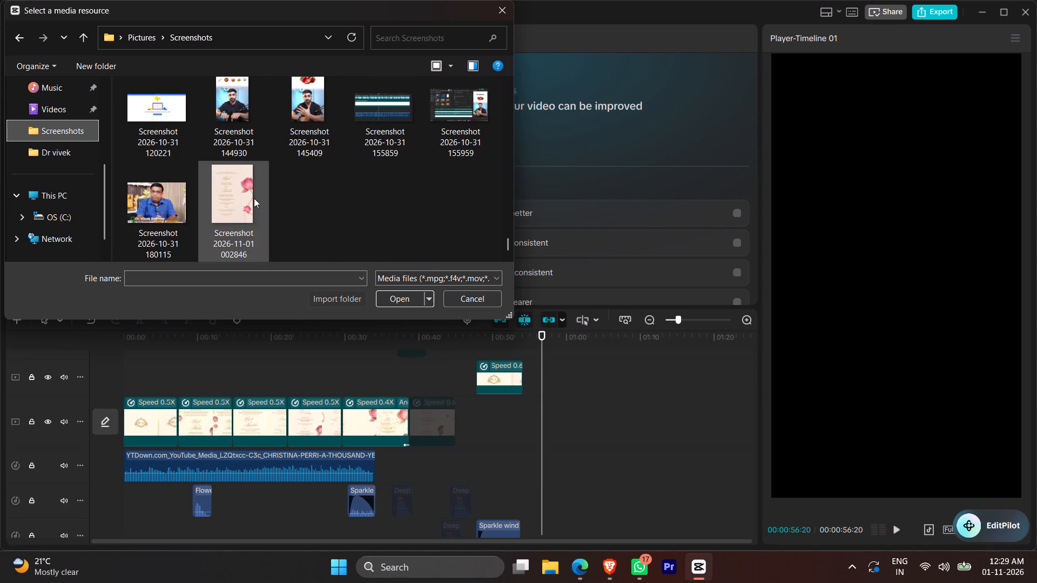
pyautogui.doubleClick(254, 198)
pyautogui.moveTo(233, 261); pyautogui.dragTo(252, 273)
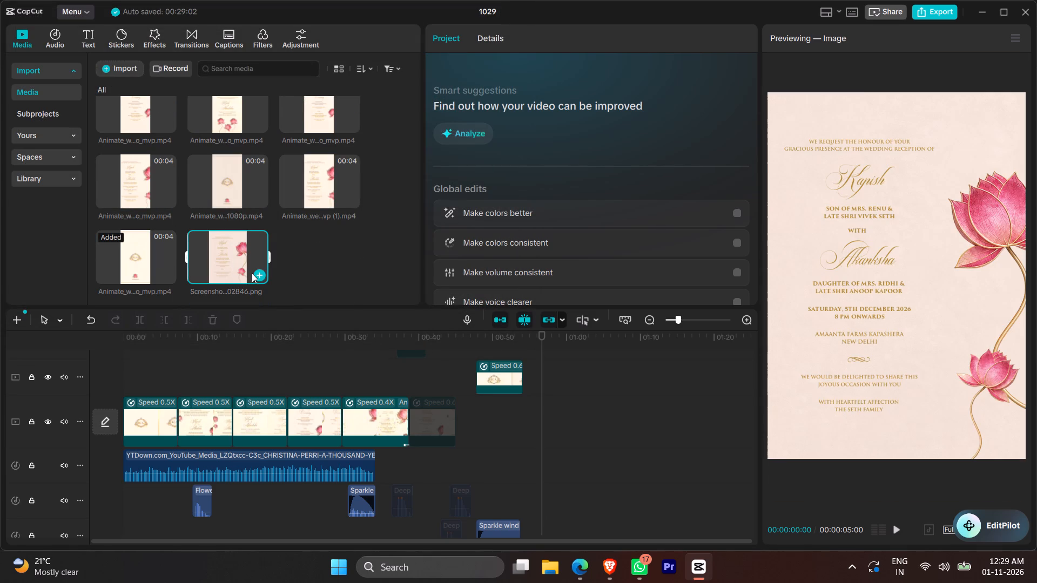
# Add the imported reception card screenshot to the timeline and move it to an empty stretch at about 1:00.
pyautogui.moveTo(252, 273); pyautogui.dragTo(489, 342)
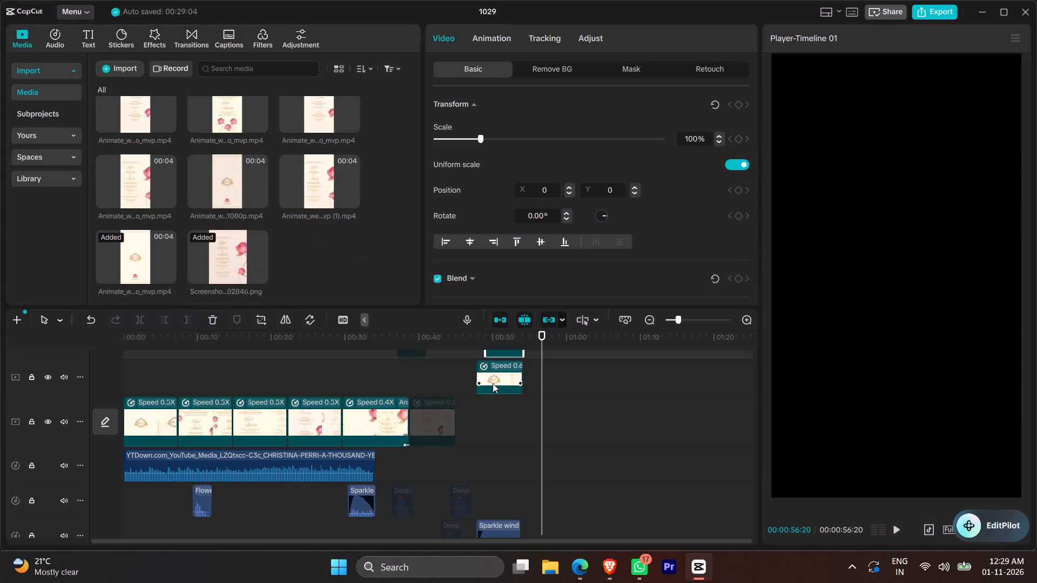
pyautogui.scroll(2, 511, 387)
pyautogui.moveTo(506, 376); pyautogui.dragTo(508, 375)
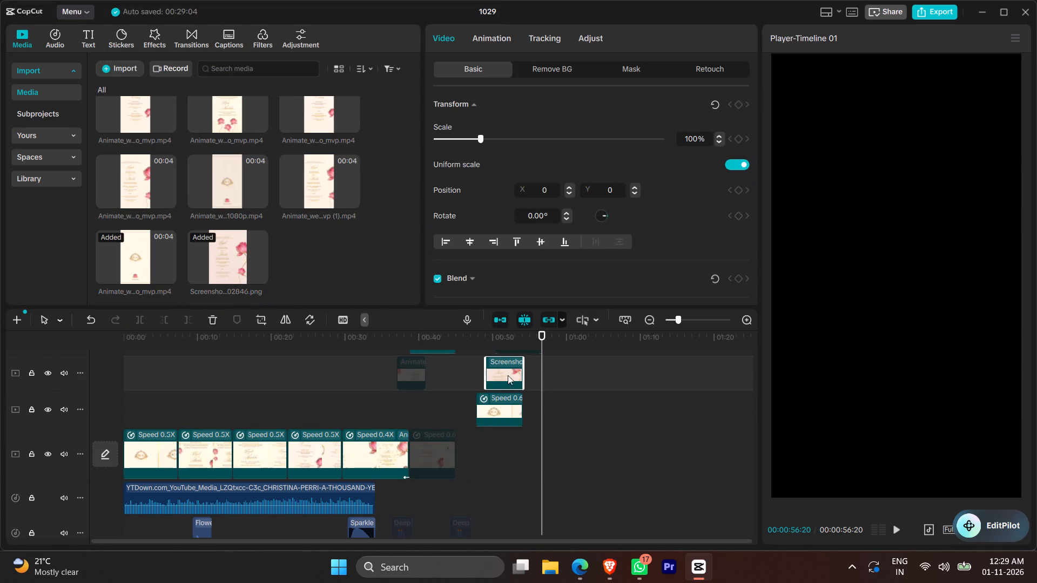
pyautogui.moveTo(508, 375); pyautogui.dragTo(583, 377)
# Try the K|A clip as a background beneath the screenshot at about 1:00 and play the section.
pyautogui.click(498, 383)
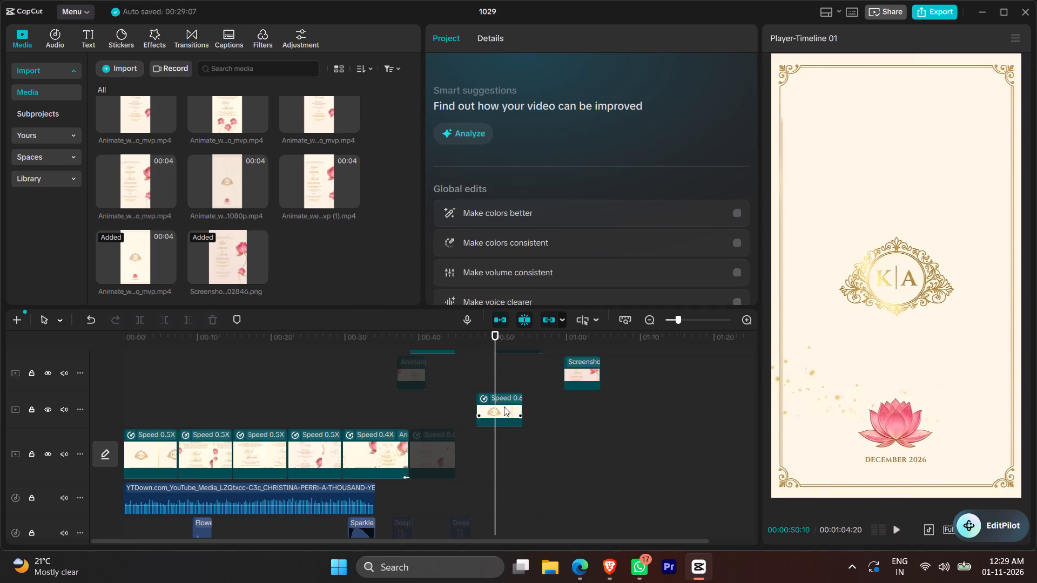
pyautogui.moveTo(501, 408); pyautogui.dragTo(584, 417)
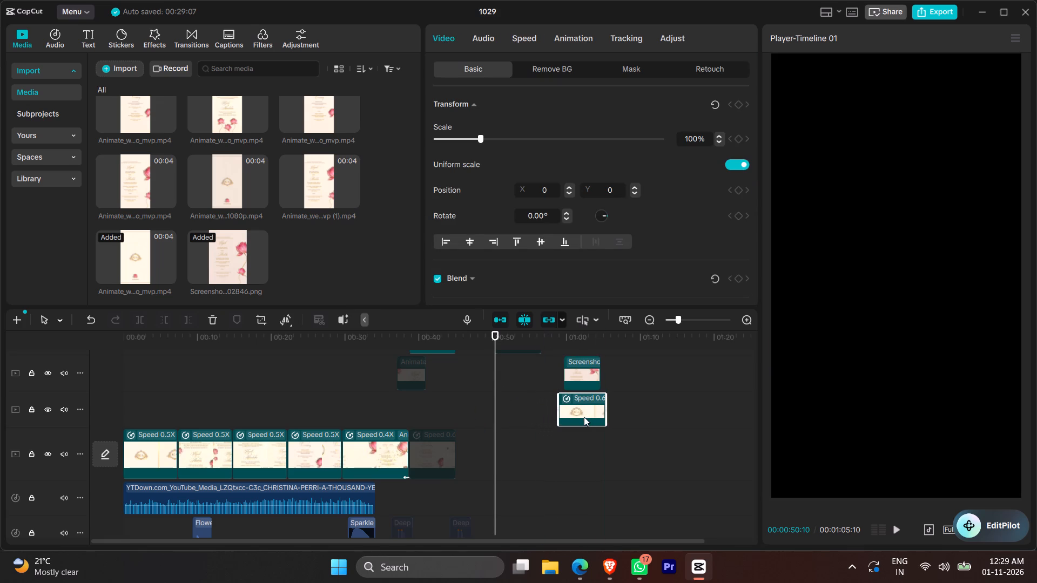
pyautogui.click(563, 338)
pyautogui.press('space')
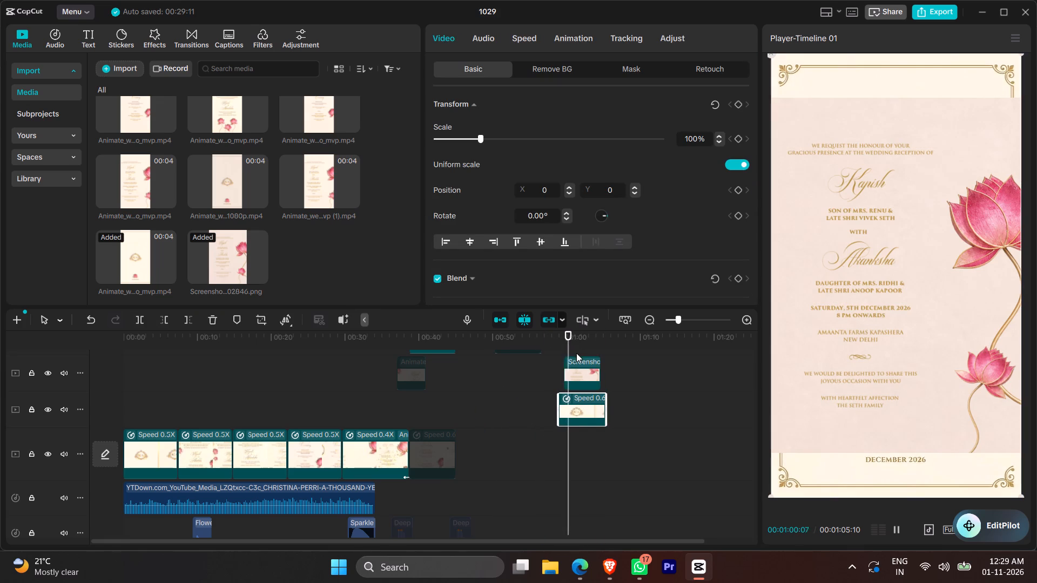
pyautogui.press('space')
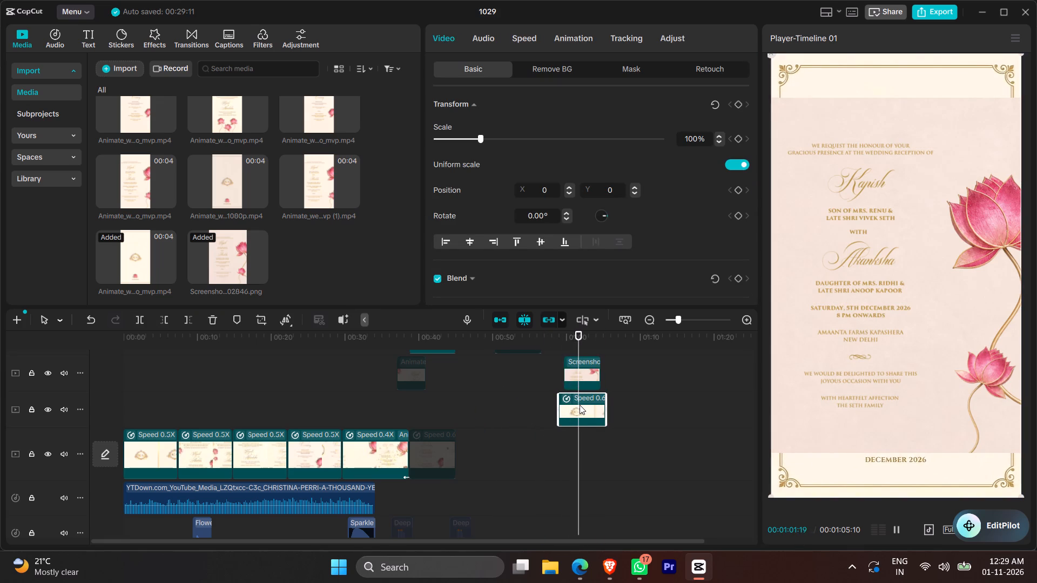
# Move the K|A clip above the screenshot and back to about 0:47, and disable it.
pyautogui.moveTo(580, 405); pyautogui.dragTo(577, 353)
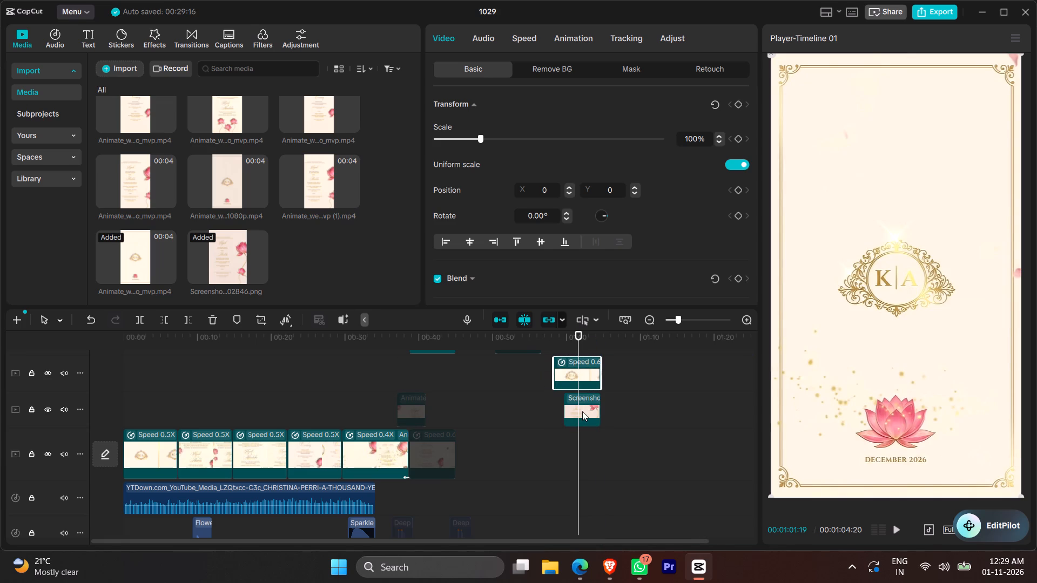
pyautogui.moveTo(581, 367); pyautogui.dragTo(496, 383)
pyautogui.press('v')
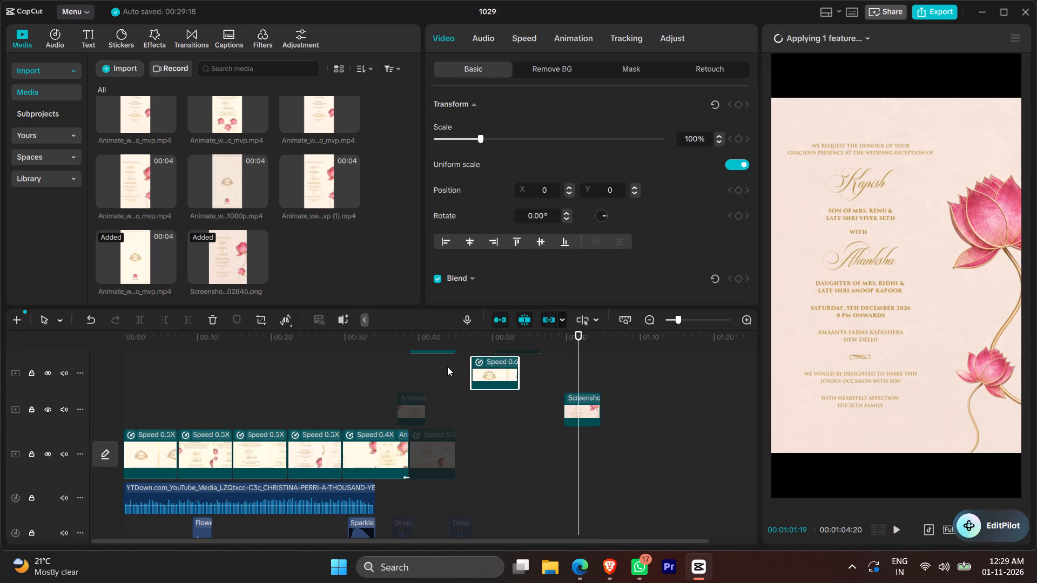
# Duplicate the reception card screenshot clip at 01:00:07 and enlarge the copy to 125%.
pyautogui.click(568, 371)
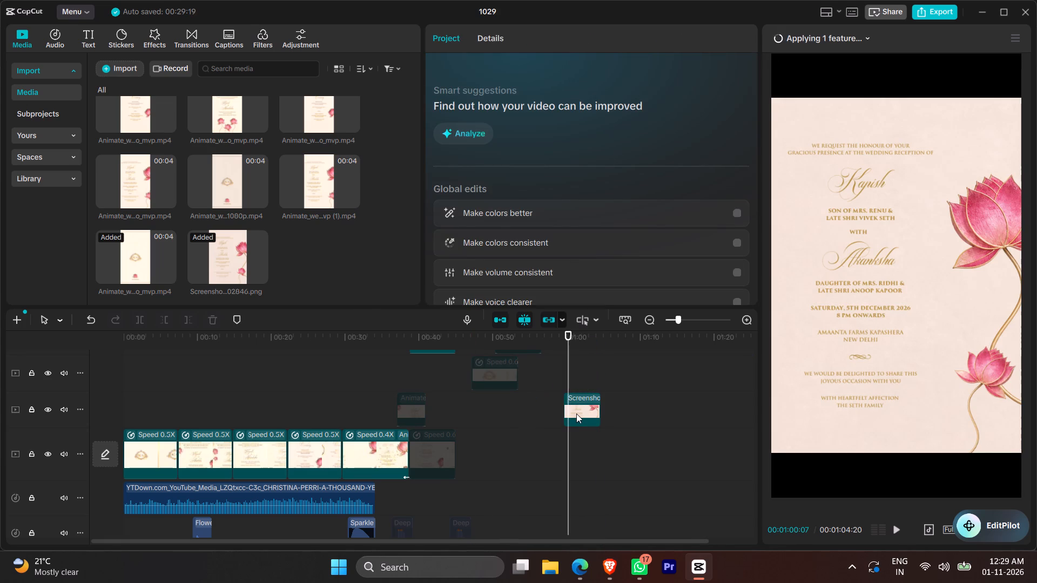
pyautogui.click(576, 413)
pyautogui.hotkey('ctrl', 'c')
pyautogui.hotkey('ctrl', 'v')
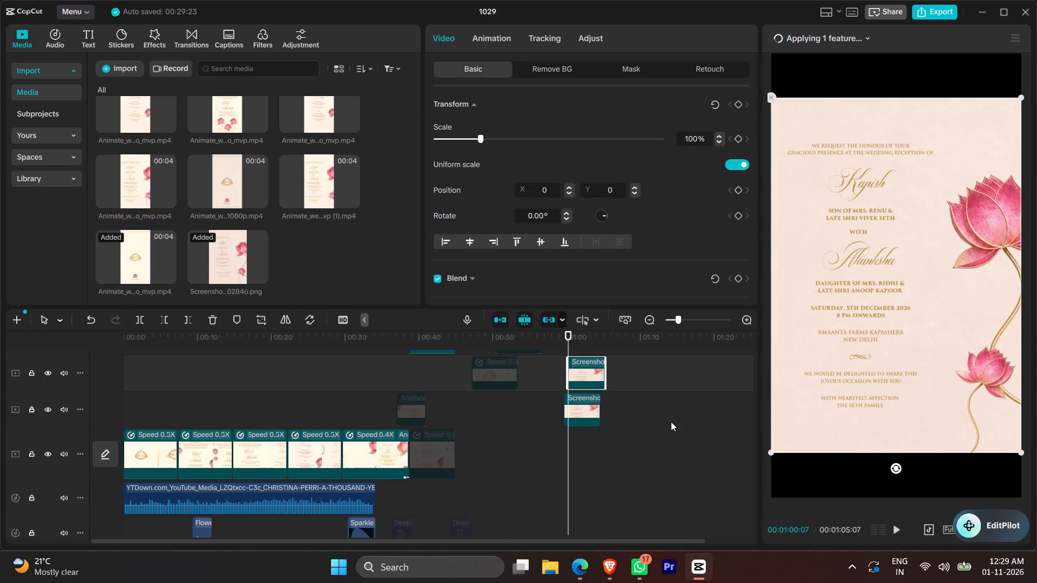
pyautogui.moveTo(771, 455); pyautogui.dragTo(726, 519)
# Restack the two screenshot clips so the enlarged copy lies directly beneath the original, both starting at 01:00:07.
pyautogui.moveTo(582, 373); pyautogui.dragTo(576, 443)
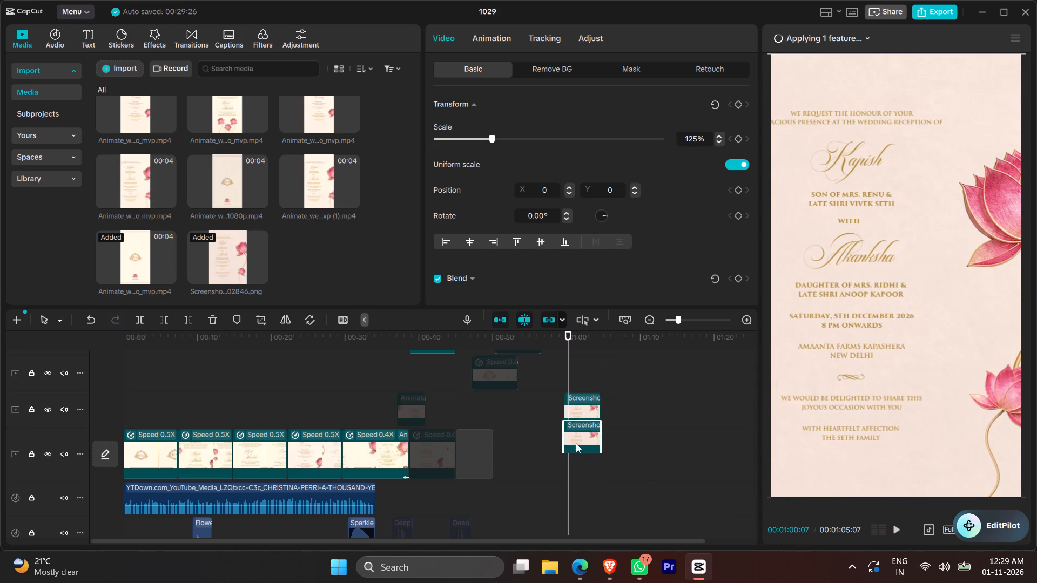
pyautogui.moveTo(576, 443); pyautogui.dragTo(582, 445)
pyautogui.moveTo(585, 398); pyautogui.dragTo(588, 365)
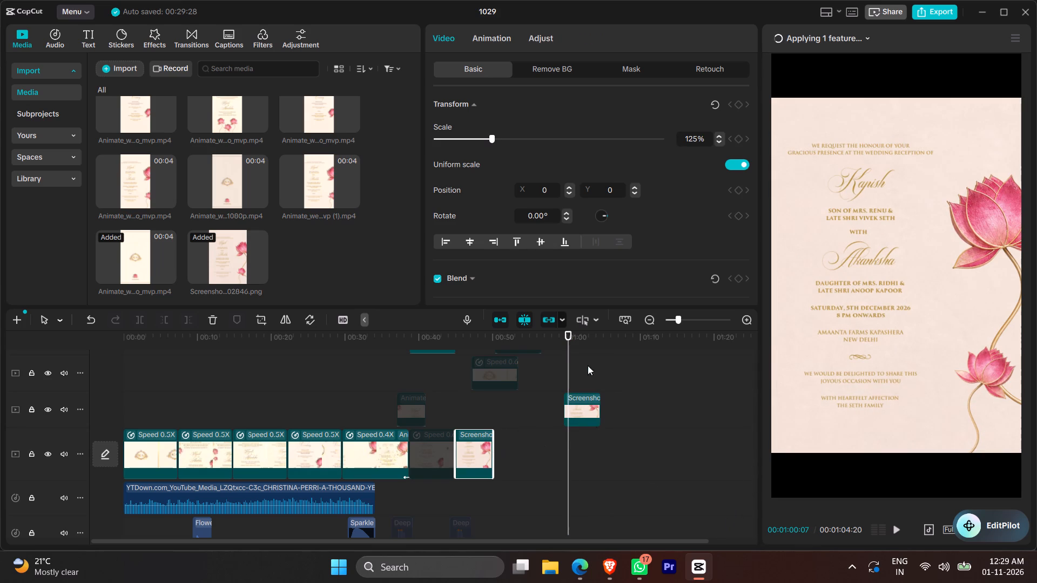
pyautogui.moveTo(588, 365); pyautogui.dragTo(589, 362)
pyautogui.moveTo(469, 451); pyautogui.dragTo(583, 419)
pyautogui.keyDown('ctrl'); pyautogui.scroll(12, 583, 442); pyautogui.keyUp('ctrl')
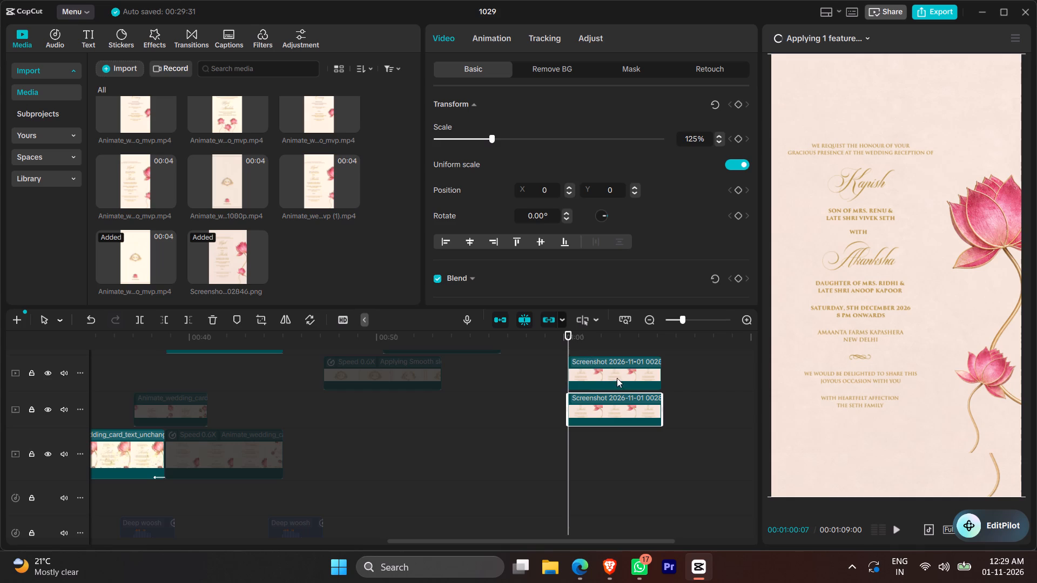
# Scale the upper screenshot clip to 95% and reposition it to X 57, Y 192.
pyautogui.click(619, 379)
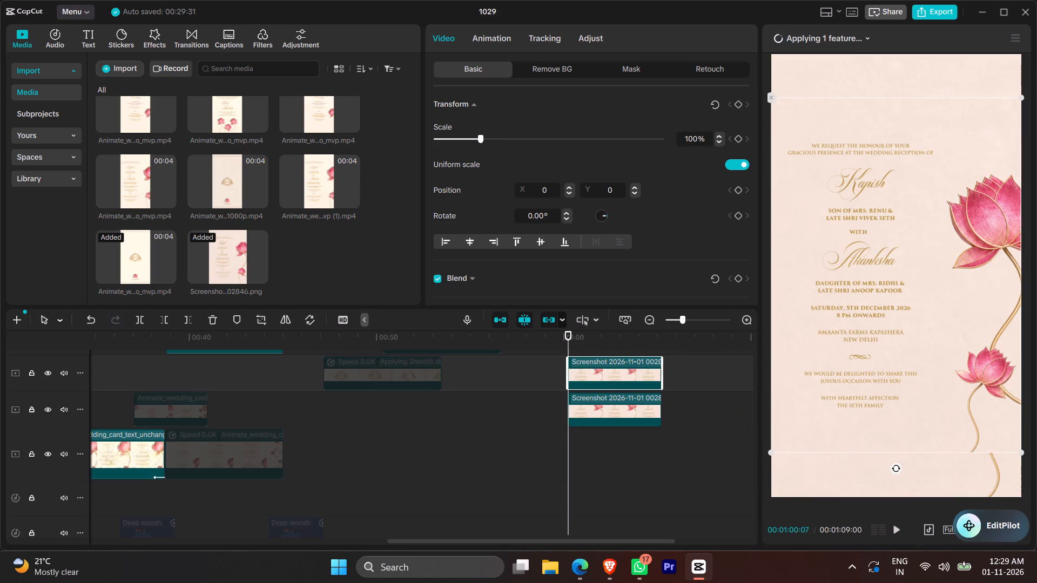
pyautogui.moveTo(772, 452); pyautogui.dragTo(801, 440)
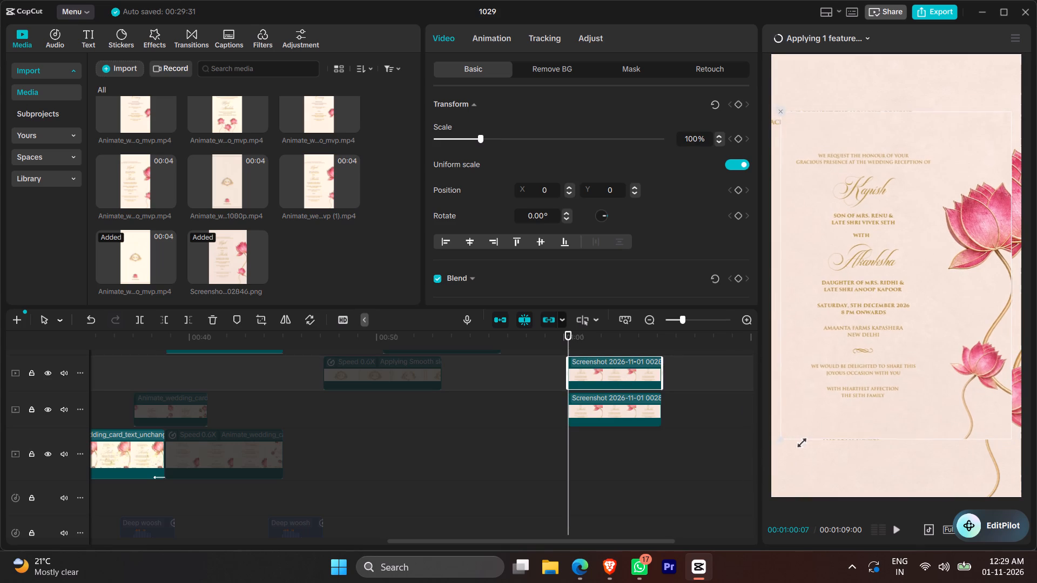
pyautogui.moveTo(801, 440); pyautogui.dragTo(805, 436)
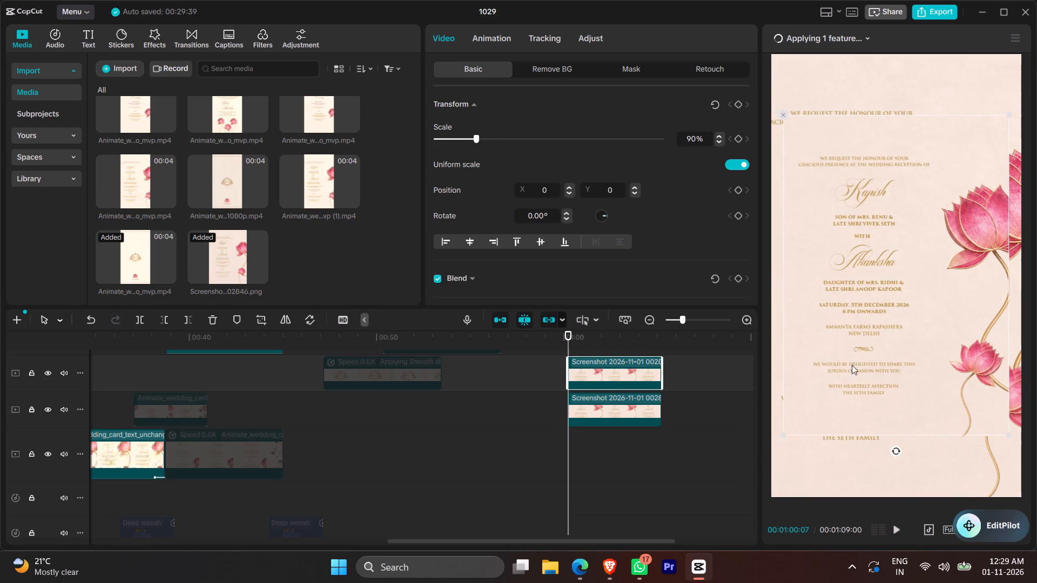
pyautogui.moveTo(852, 365); pyautogui.dragTo(864, 349)
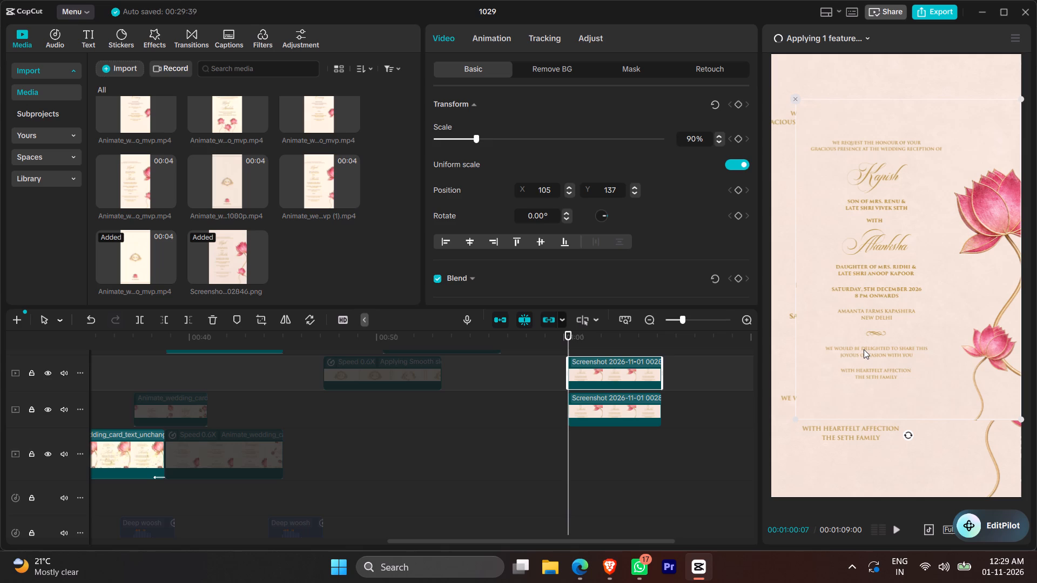
pyautogui.moveTo(797, 416); pyautogui.dragTo(790, 419)
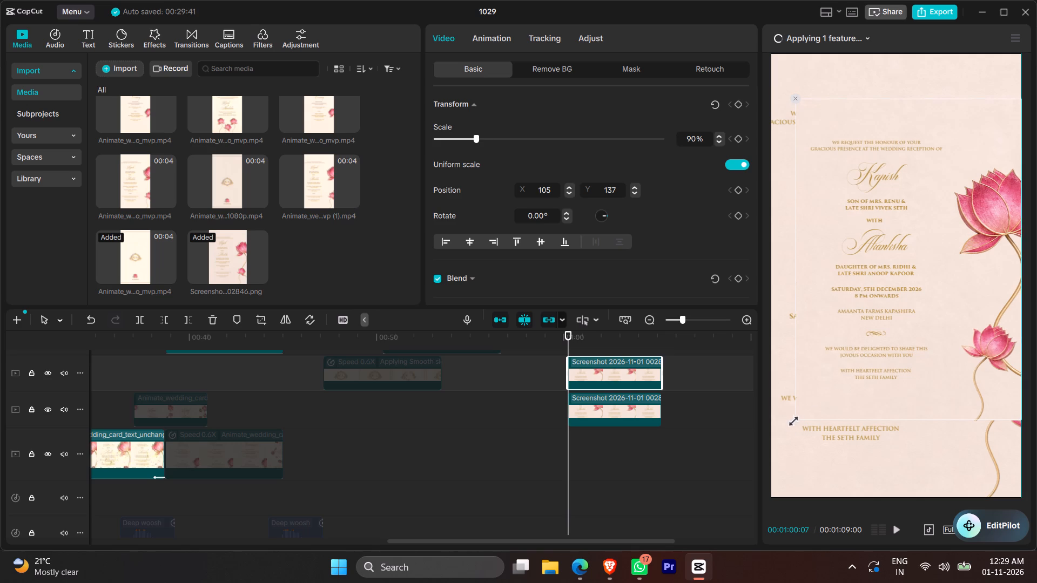
pyautogui.moveTo(790, 419); pyautogui.dragTo(783, 424)
pyautogui.moveTo(867, 403); pyautogui.dragTo(862, 397)
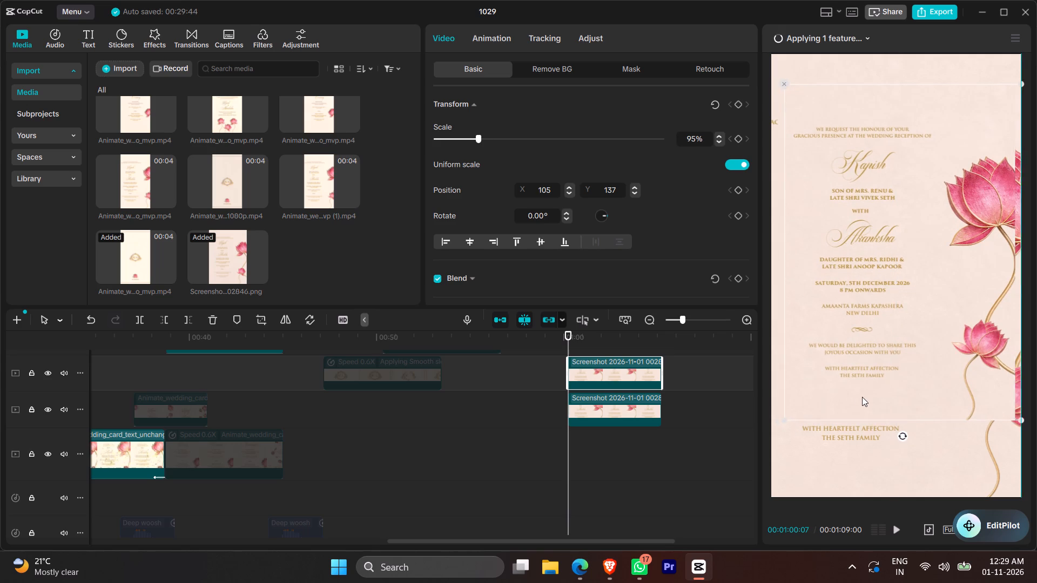
pyautogui.moveTo(862, 397); pyautogui.dragTo(861, 396)
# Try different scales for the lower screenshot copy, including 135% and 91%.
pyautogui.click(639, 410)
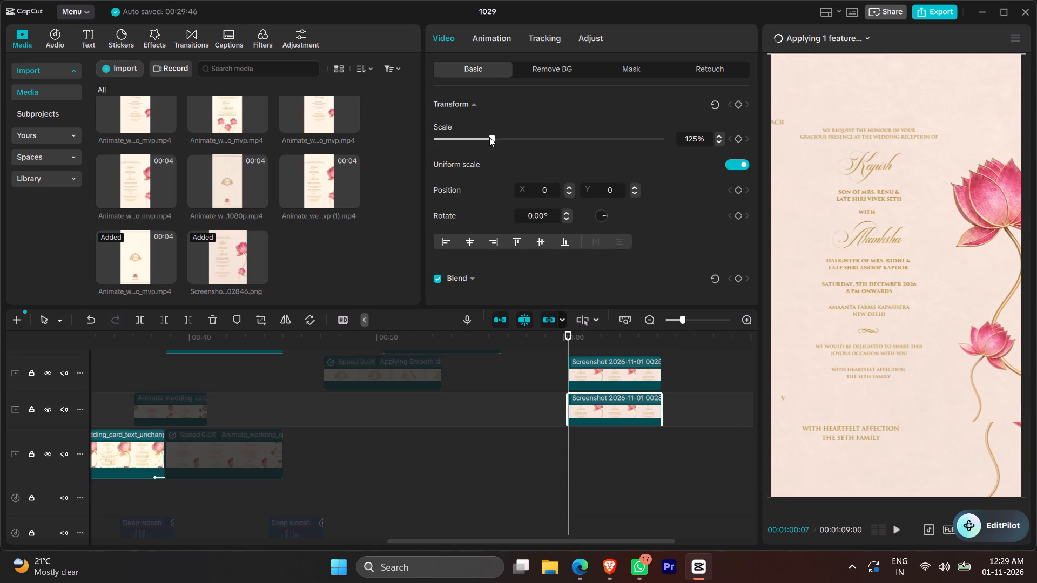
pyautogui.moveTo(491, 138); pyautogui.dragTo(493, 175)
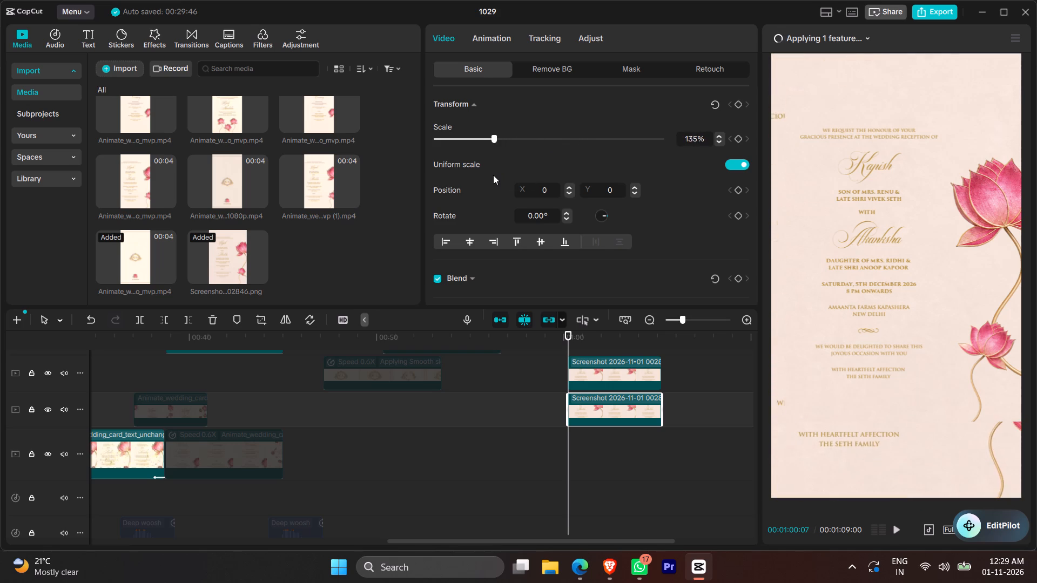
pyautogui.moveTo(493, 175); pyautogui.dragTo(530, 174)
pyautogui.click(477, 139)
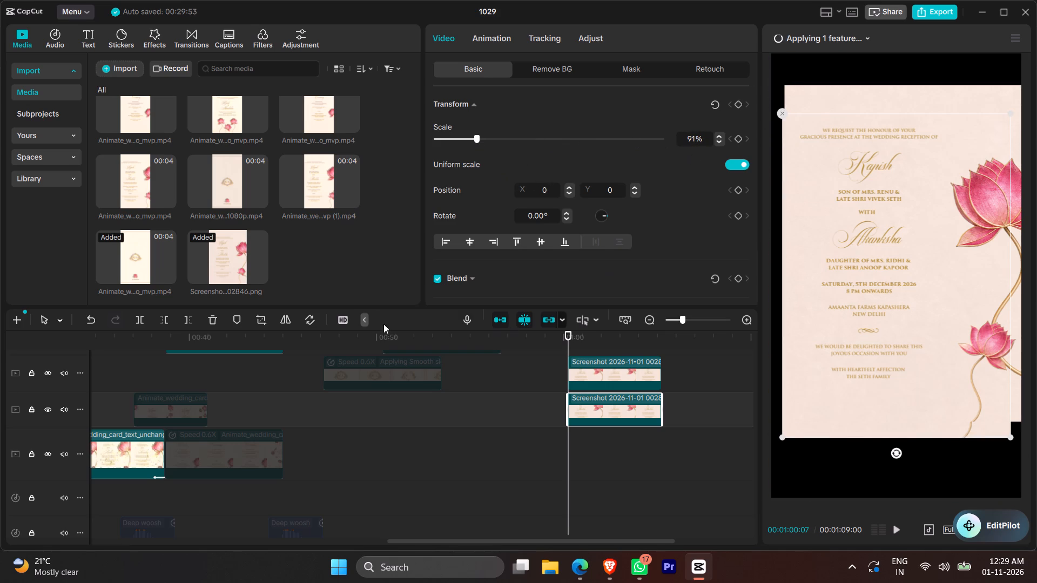
# Crop the lower screenshot copy to a blank patch of the card's paper background above the large lotus.
pyautogui.click(264, 317)
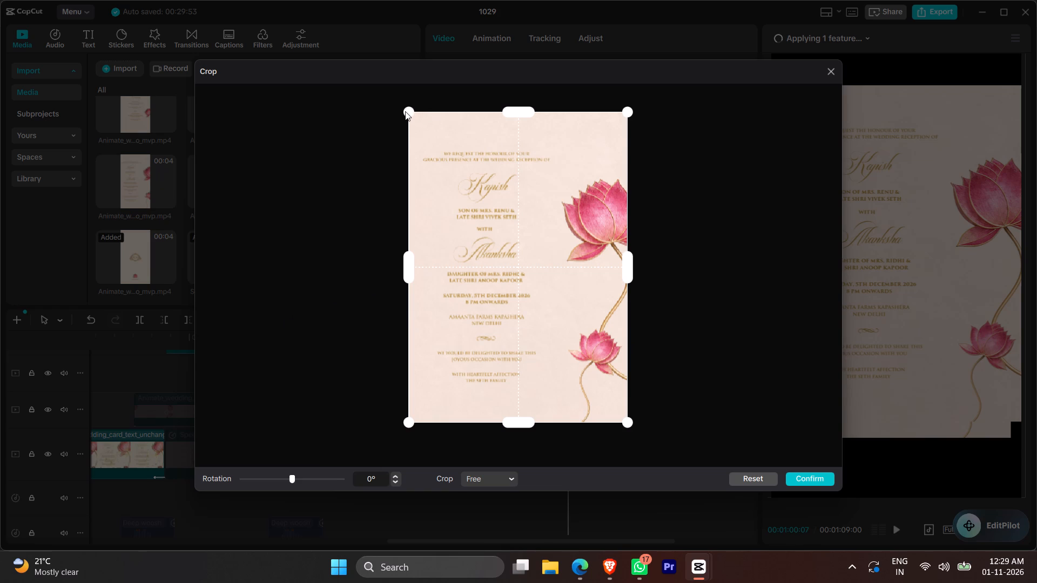
pyautogui.moveTo(405, 111); pyautogui.dragTo(530, 266)
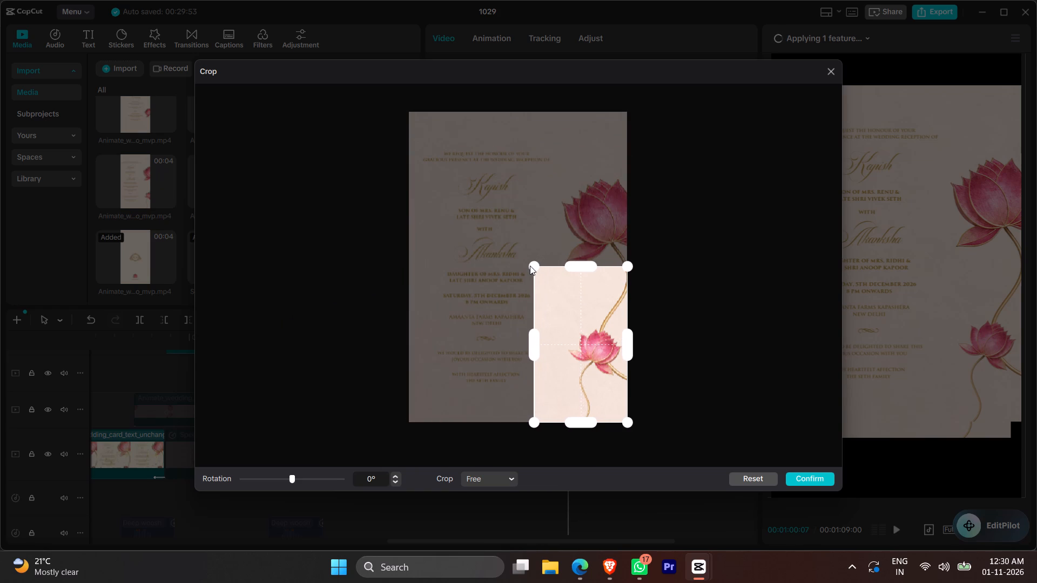
pyautogui.moveTo(530, 266); pyautogui.dragTo(529, 269)
pyautogui.moveTo(629, 417); pyautogui.dragTo(629, 410)
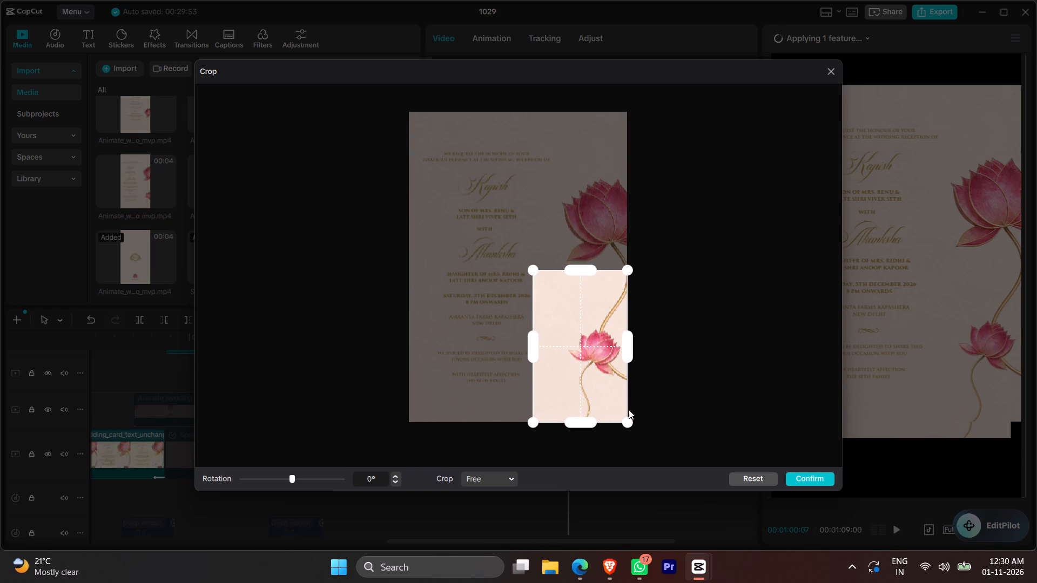
pyautogui.moveTo(629, 410); pyautogui.dragTo(580, 317)
pyautogui.moveTo(602, 336); pyautogui.dragTo(577, 328)
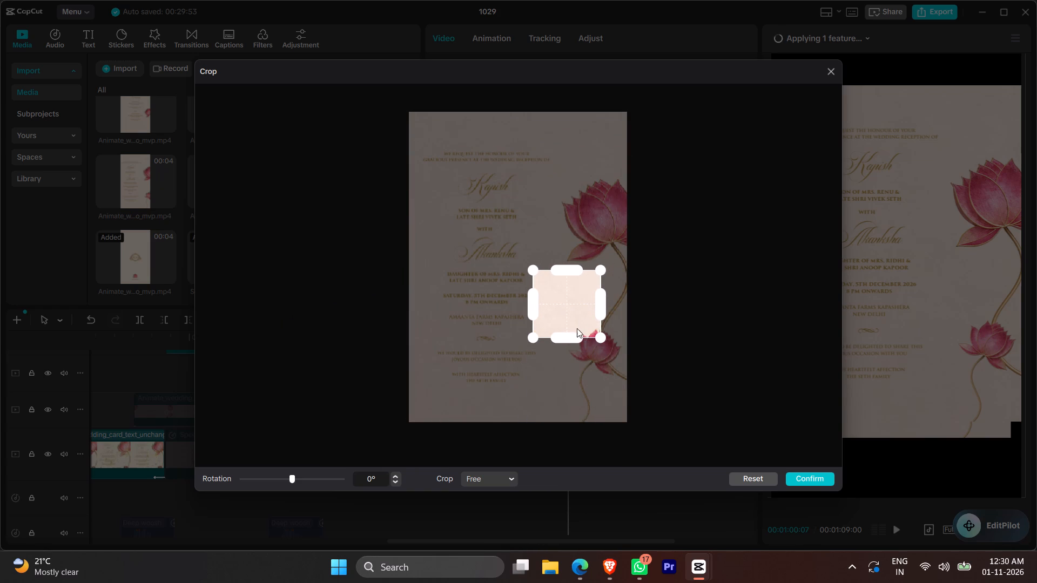
pyautogui.moveTo(577, 328); pyautogui.dragTo(575, 327)
pyautogui.moveTo(601, 314); pyautogui.dragTo(577, 316)
pyautogui.moveTo(572, 306); pyautogui.dragTo(550, 395)
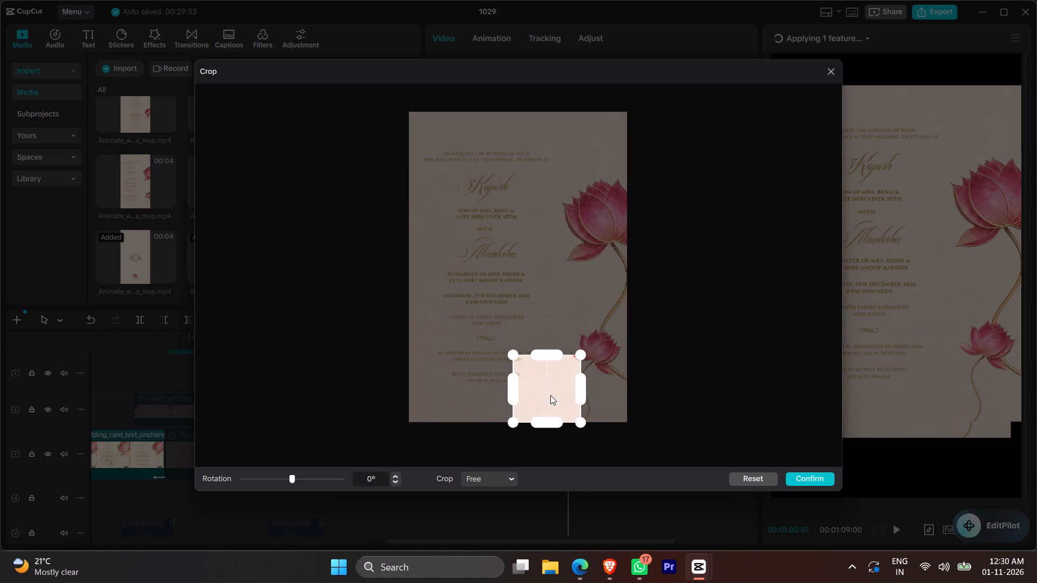
pyautogui.moveTo(550, 395); pyautogui.dragTo(552, 397)
pyautogui.moveTo(548, 354); pyautogui.dragTo(546, 382)
pyautogui.moveTo(510, 385); pyautogui.dragTo(462, 384)
pyautogui.moveTo(520, 349); pyautogui.dragTo(517, 375)
pyautogui.moveTo(518, 383); pyautogui.dragTo(619, 110)
pyautogui.moveTo(513, 153); pyautogui.dragTo(670, 166)
pyautogui.click(811, 478)
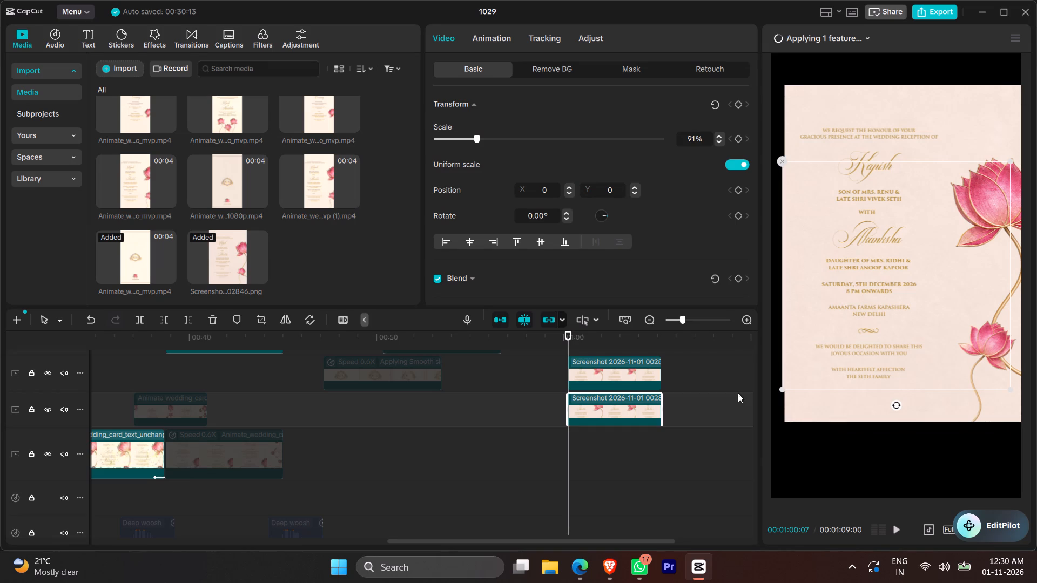
# Enlarge the cropped paper patch beyond 146% until it fills the whole frame as the background.
pyautogui.moveTo(476, 141); pyautogui.dragTo(506, 145)
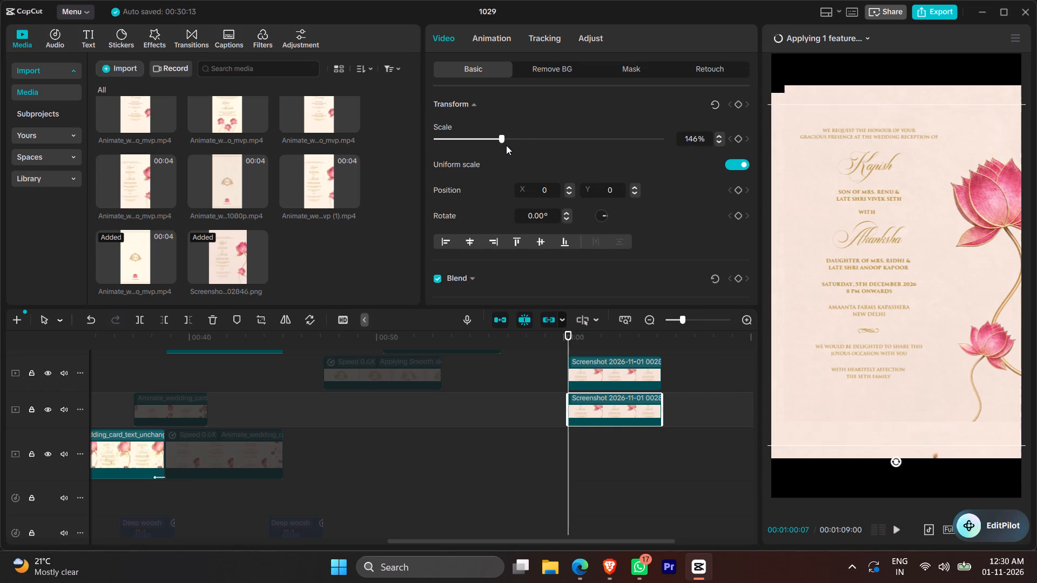
pyautogui.moveTo(506, 145); pyautogui.dragTo(529, 145)
# Move the upper reception card screenshot slightly down on the paper background.
pyautogui.click(588, 380)
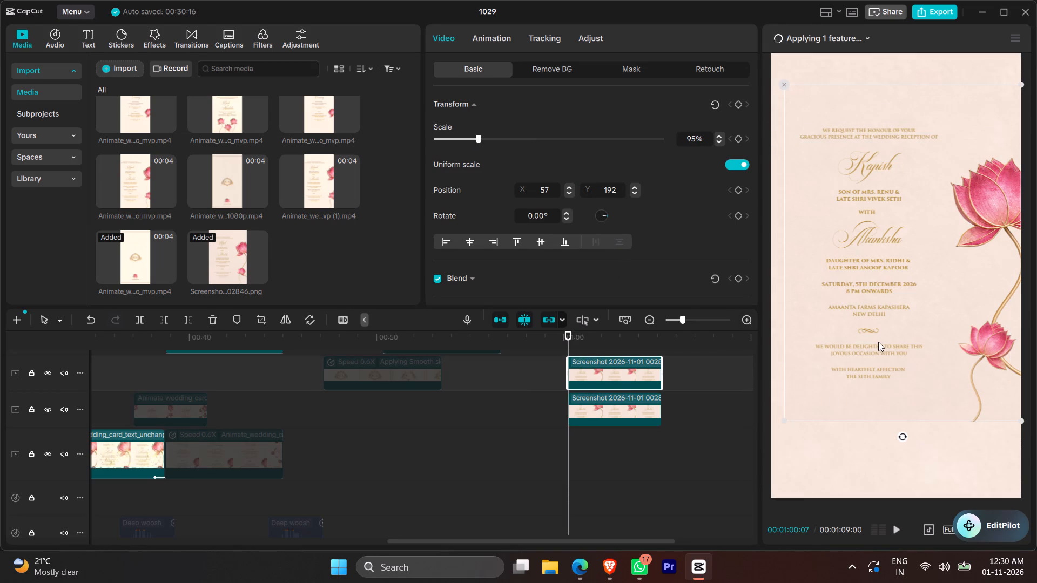
pyautogui.moveTo(878, 342); pyautogui.dragTo(877, 353)
pyautogui.click(616, 451)
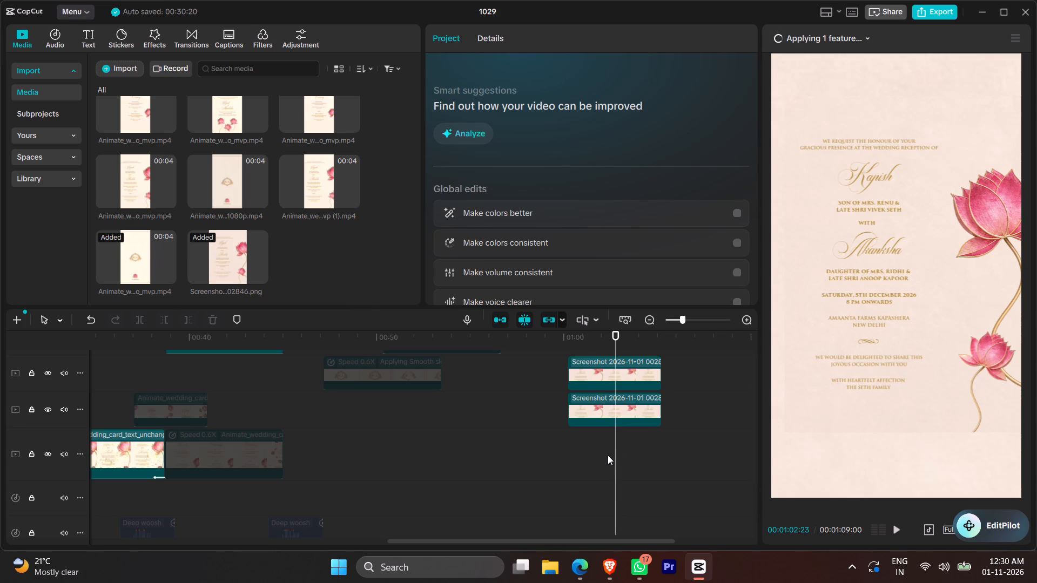
# Mark the timeline range covering the two stacked screenshot clips, from 01:00:07 to 01:05:07.
pyautogui.click(567, 344)
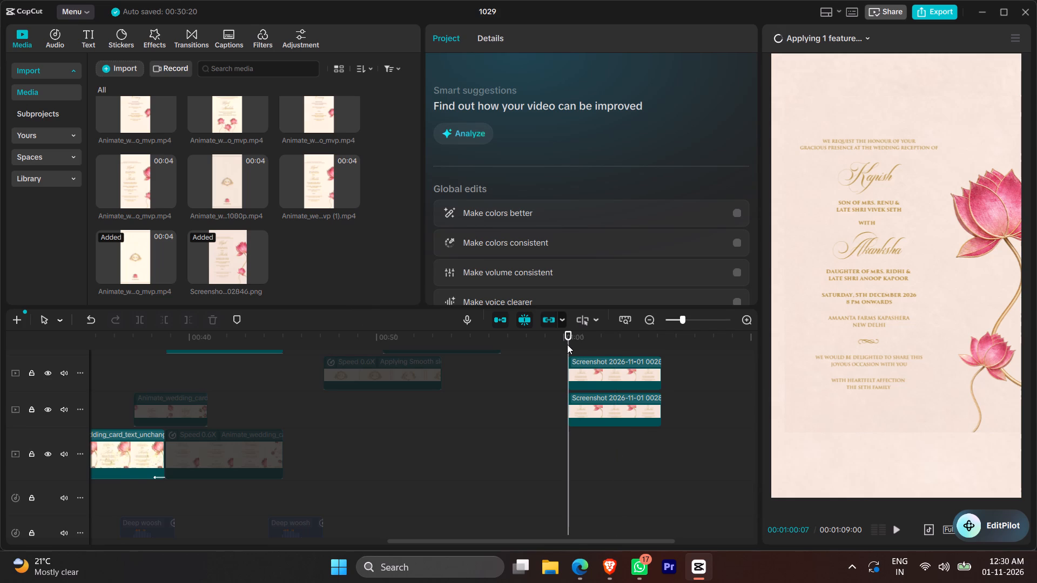
pyautogui.press('i')
pyautogui.click(659, 351)
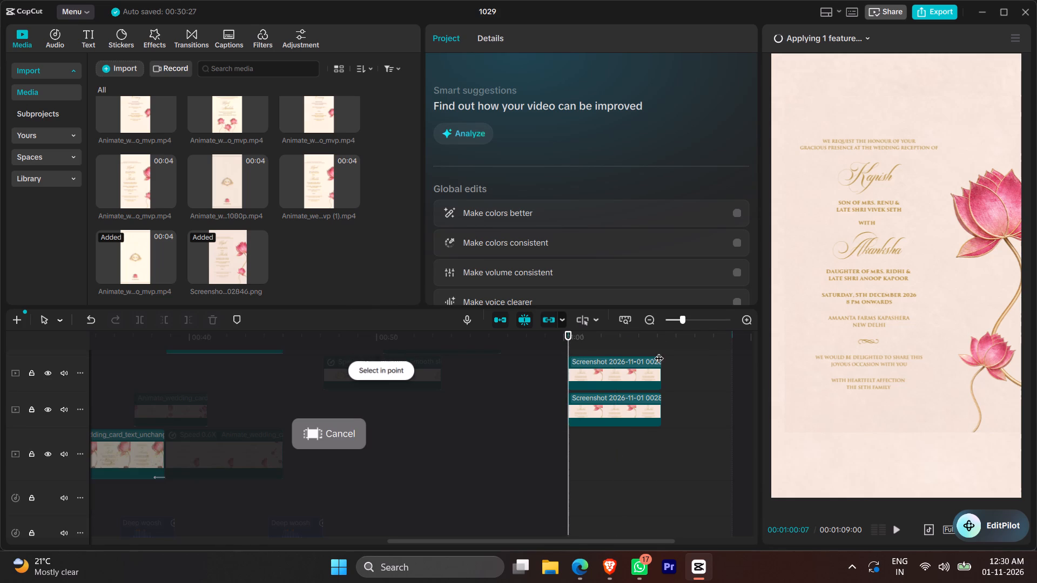
pyautogui.press('o')
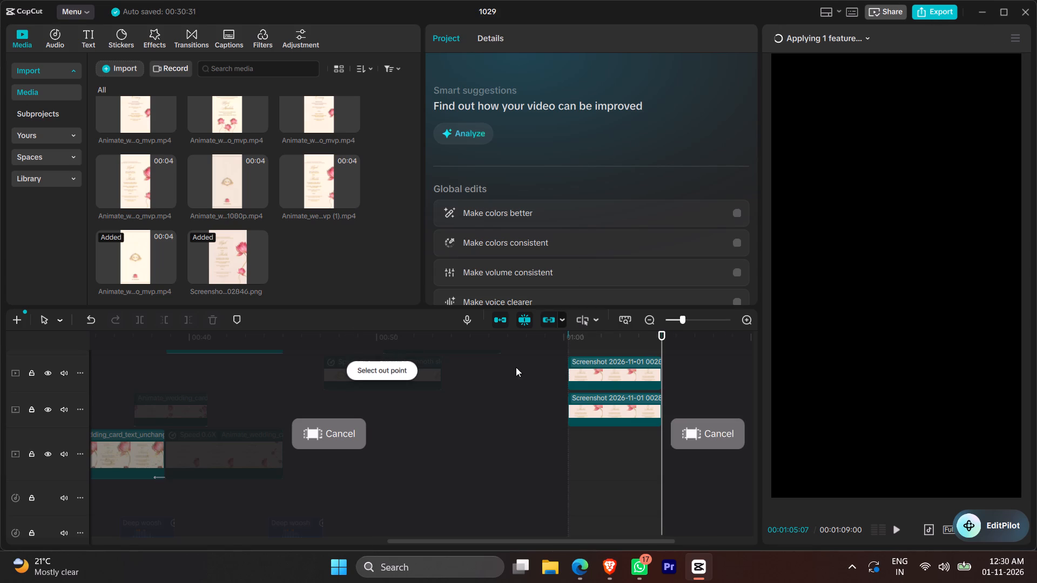
# Export the marked reception card range as 1029(3), a 1080P H.264 mp4 at 30fps, and open its output folder.
pyautogui.click(607, 344)
pyautogui.click(927, 11)
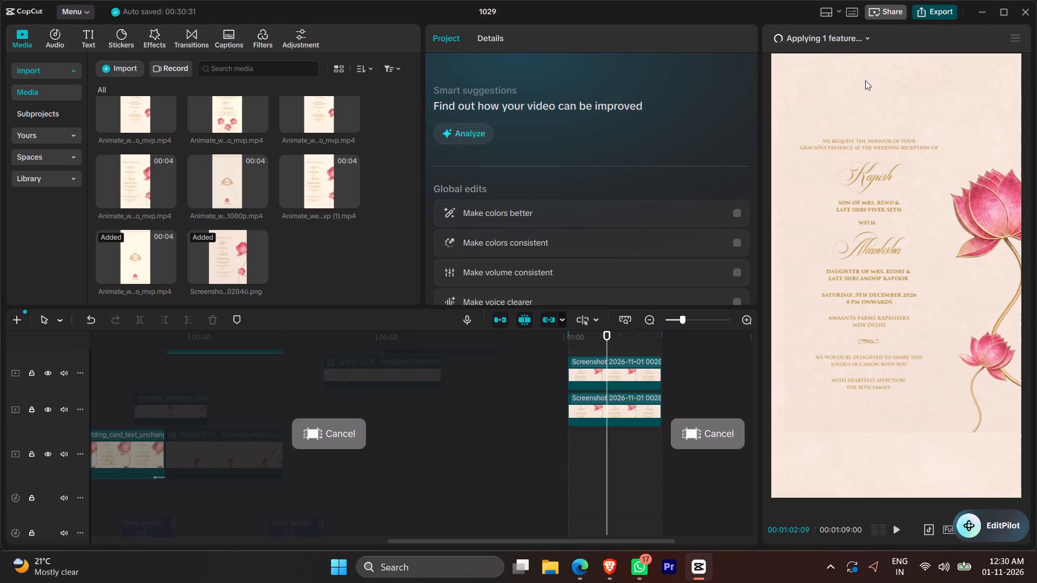
pyautogui.click(663, 481)
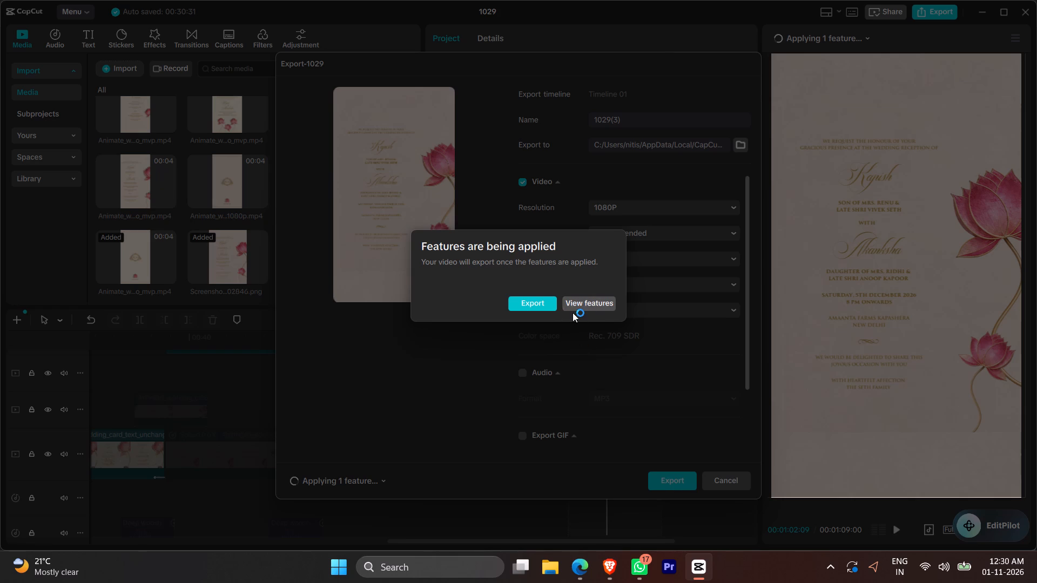
pyautogui.click(581, 307)
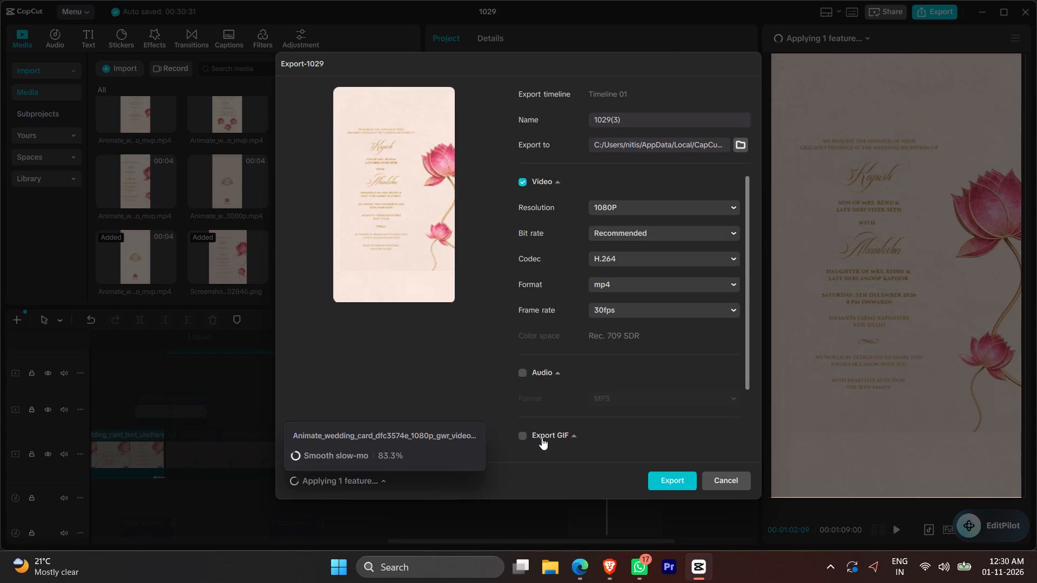
pyautogui.click(656, 480)
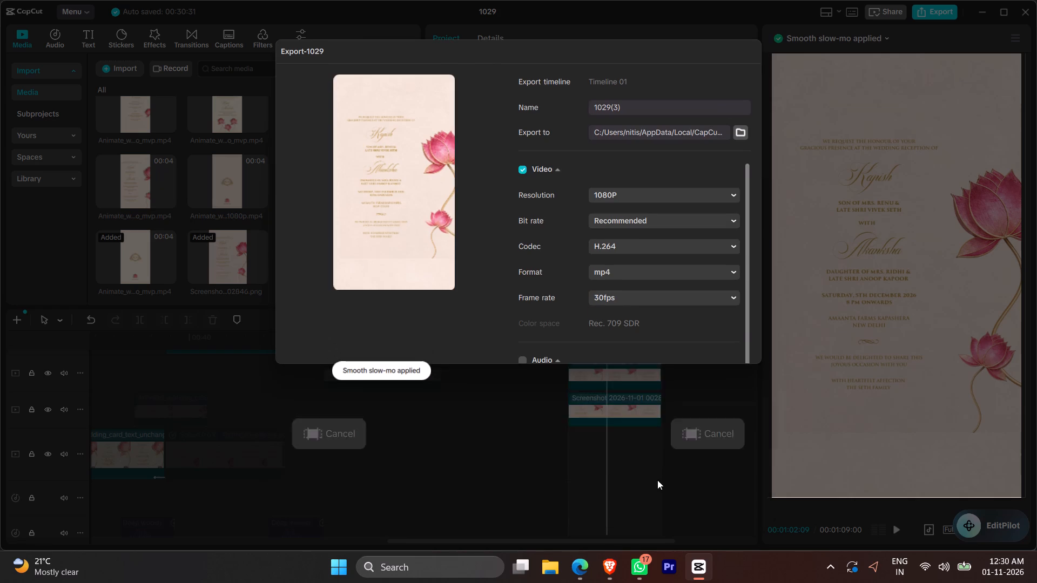
pyautogui.click(356, 314)
pyautogui.click(329, 472)
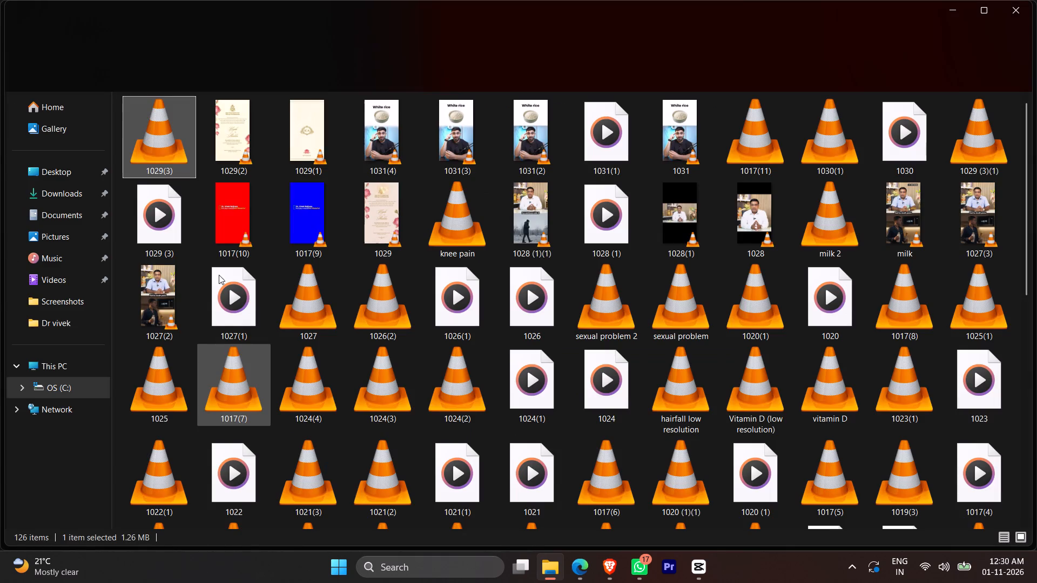
# Play the exported 1029(3) video in VLC, pause it, and capture a screenshot of only the full card frame.
pyautogui.tripleClick(157, 146)
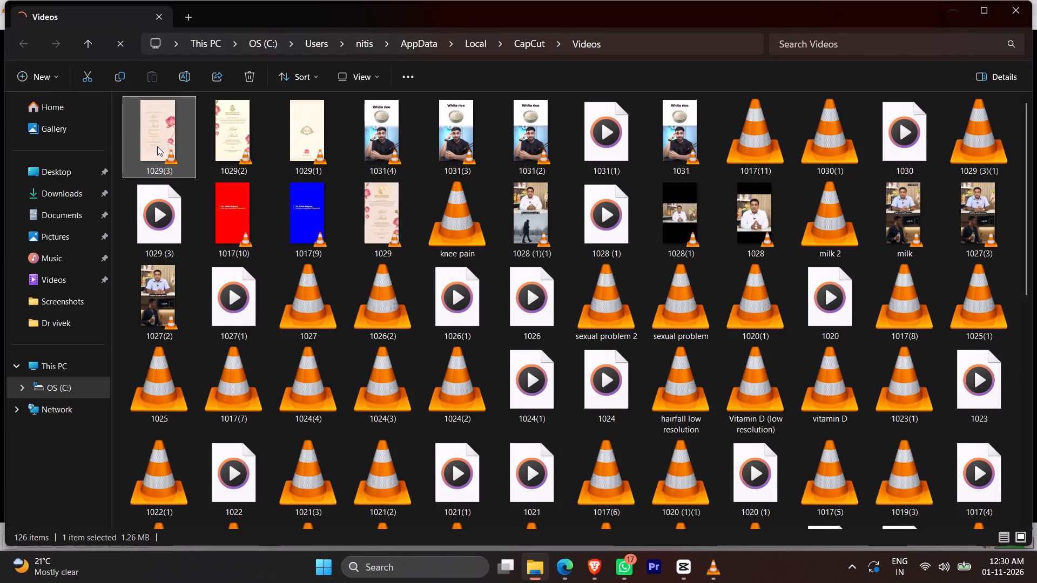
pyautogui.doubleClick(134, 131)
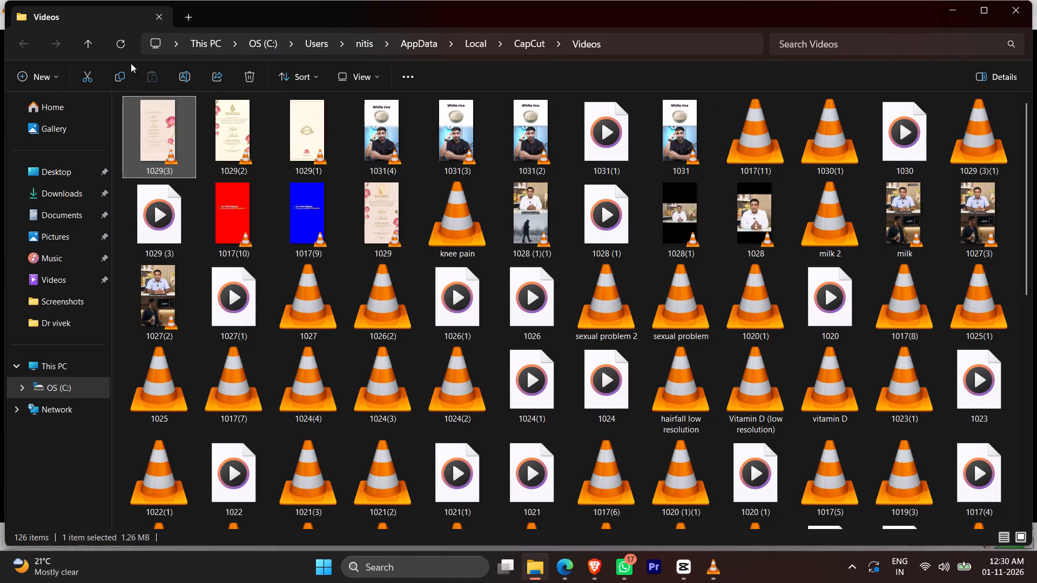
pyautogui.doubleClick(160, 130)
pyautogui.click(712, 573)
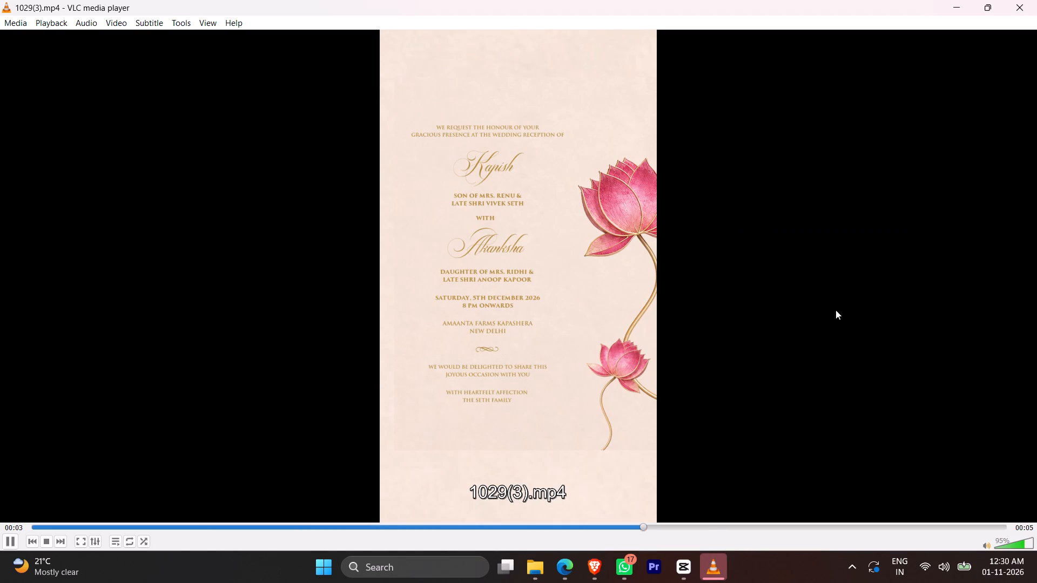
pyautogui.press('space')
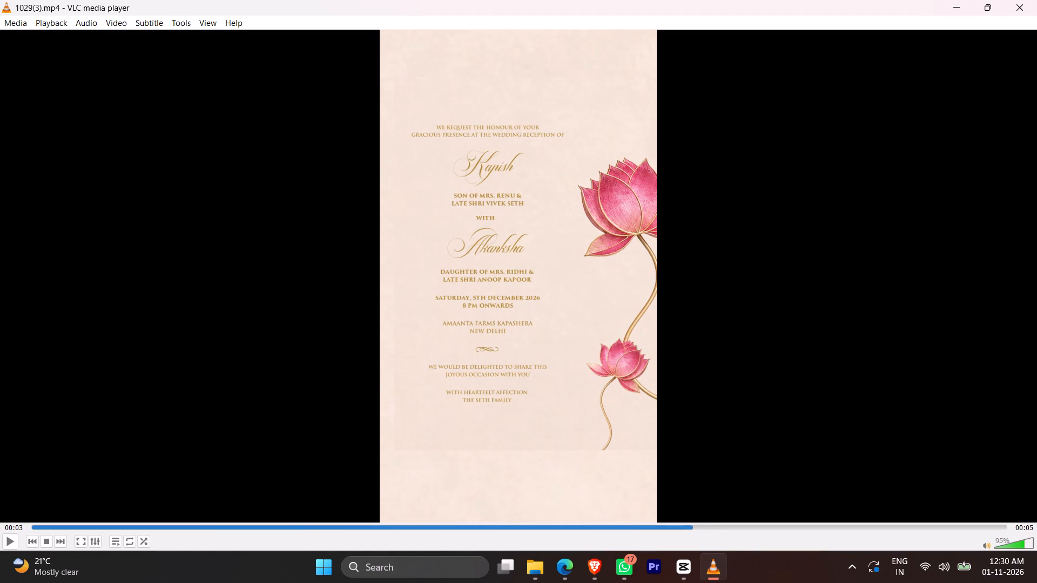
pyautogui.press('Print')
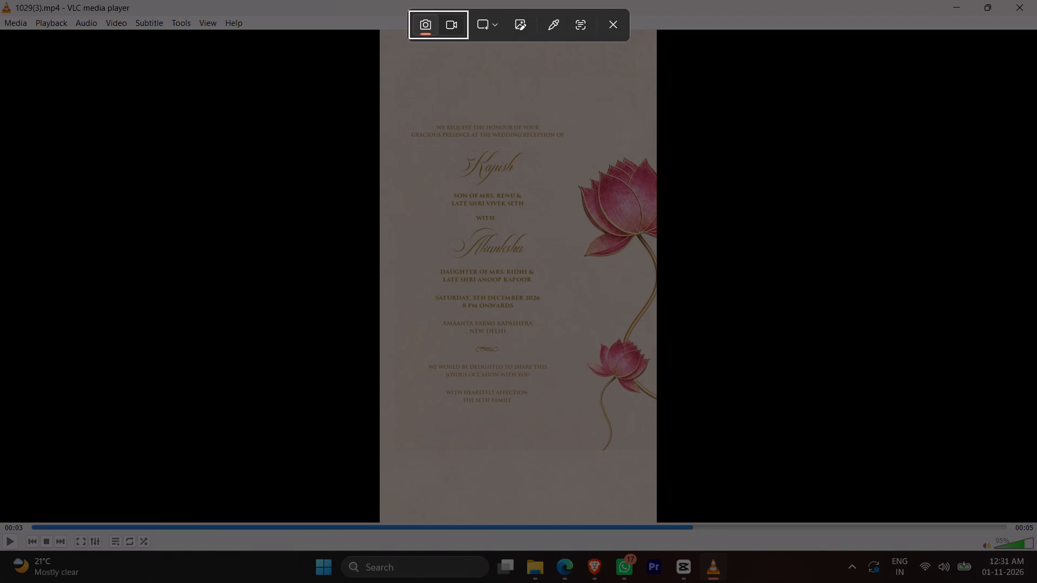
pyautogui.click(382, 31)
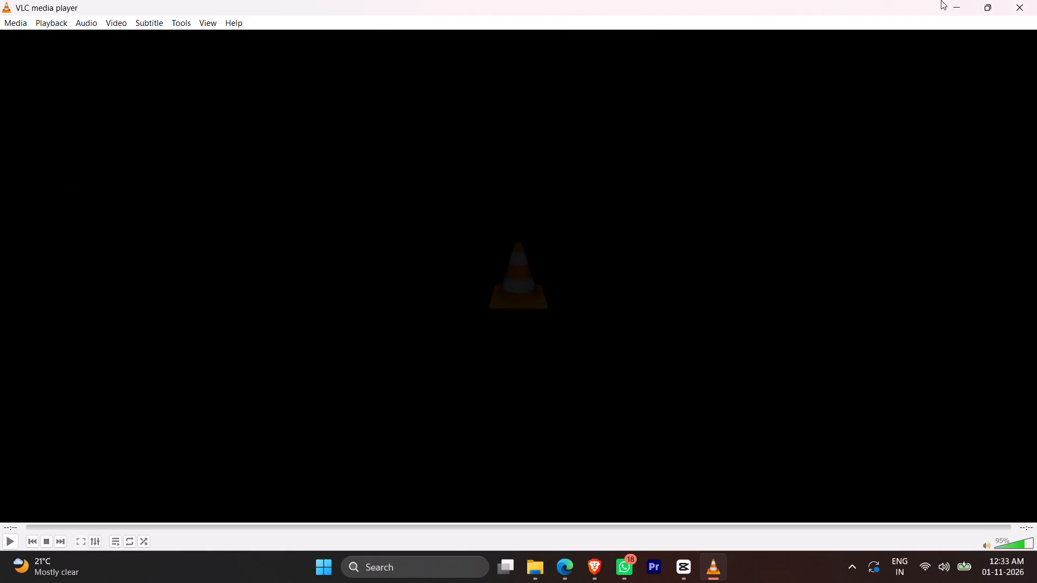
# Close VLC and, in CapCut, place the playhead at 00:01:02:11 over the two stacked reception card screenshots.
pyautogui.click(1036, 0)
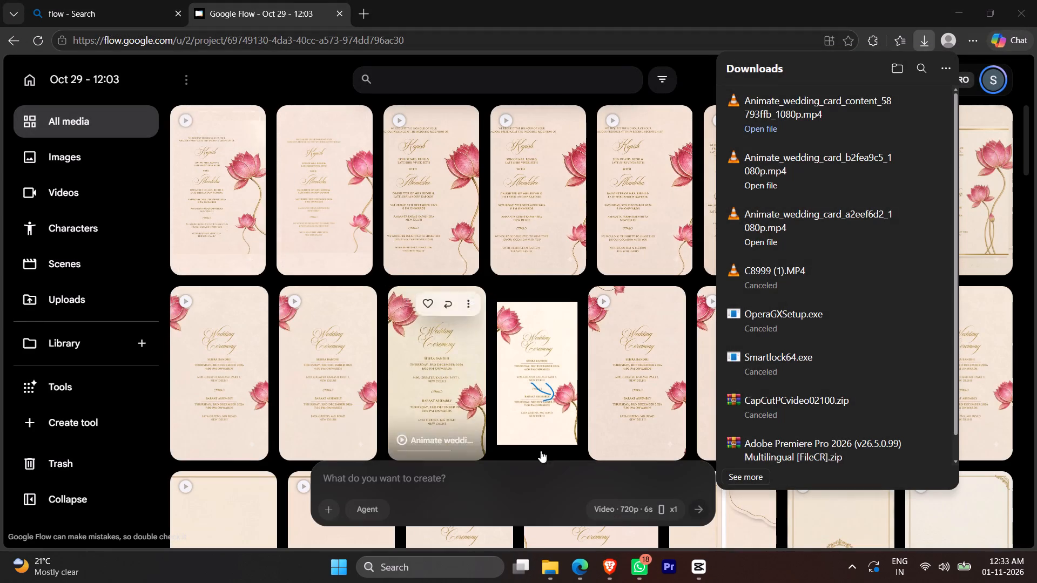
pyautogui.click(710, 582)
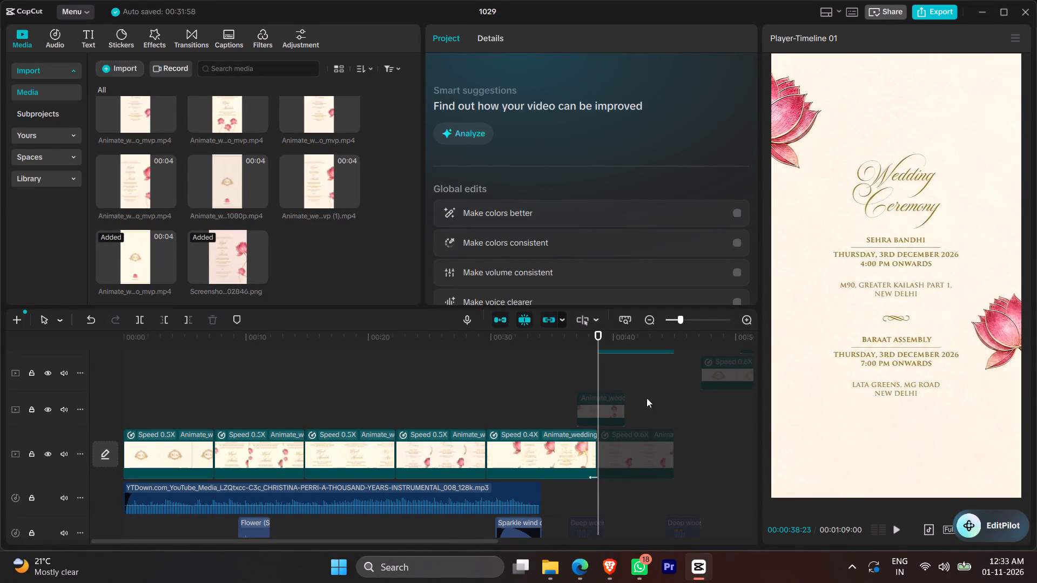
pyautogui.hscroll(-1, 544, 429)
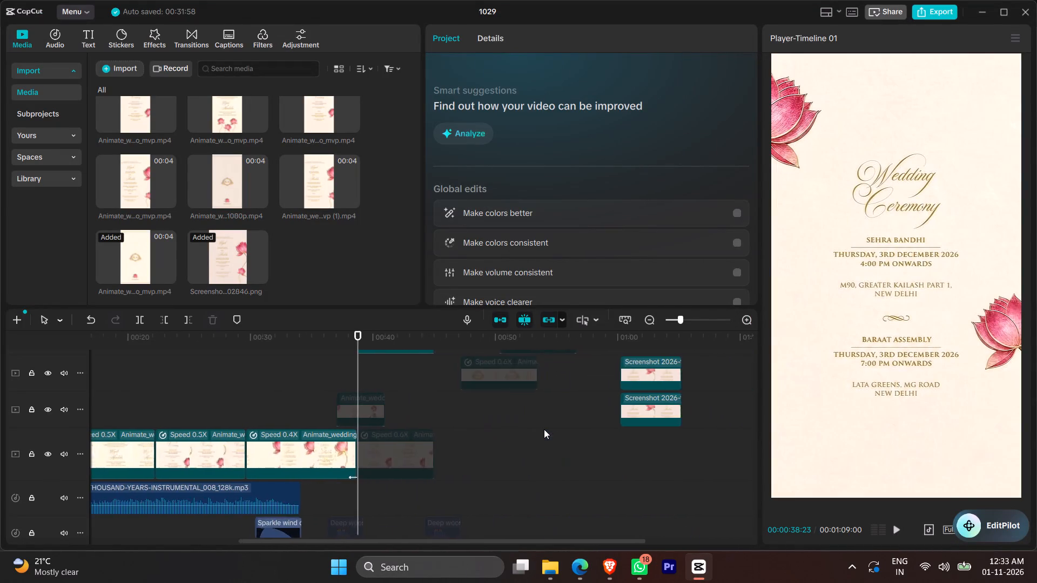
pyautogui.hscroll(-1, 544, 429)
pyautogui.click(482, 467)
pyautogui.click(502, 465)
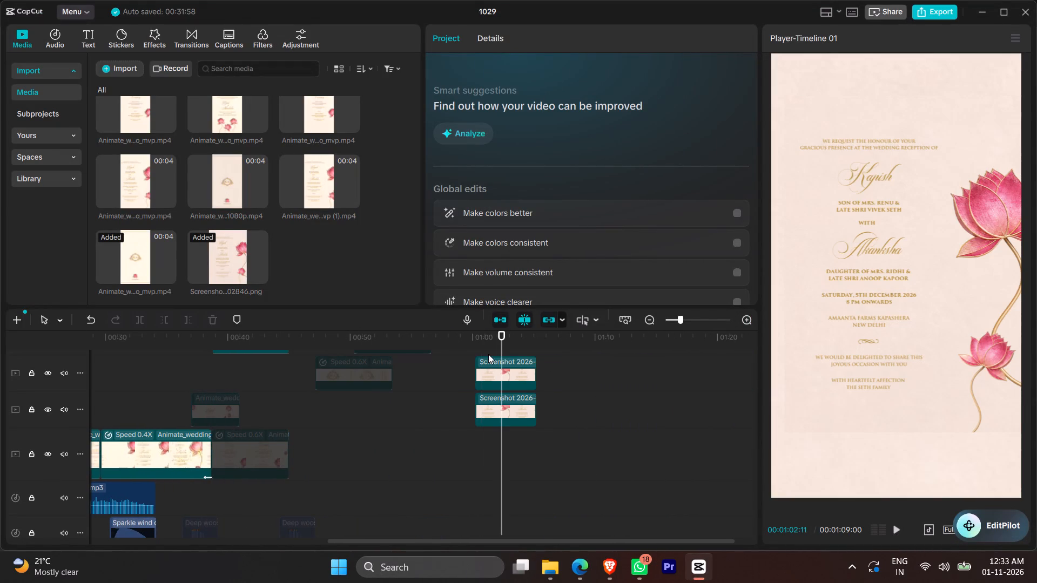
# Add a rectangle mask to the upper reception card screenshot and stretch it vertically to span all the card text.
pyautogui.click(513, 379)
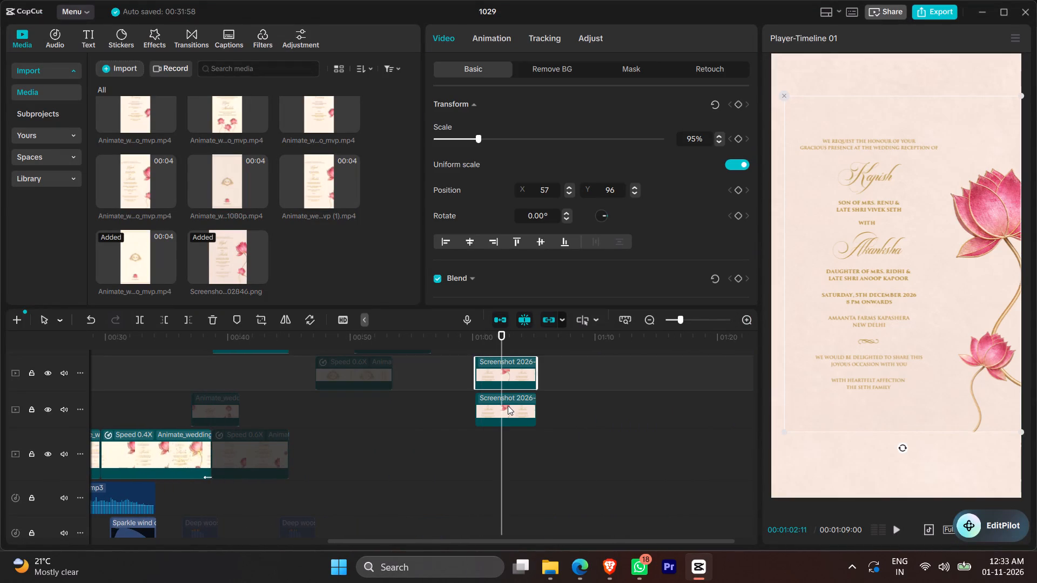
pyautogui.click(631, 69)
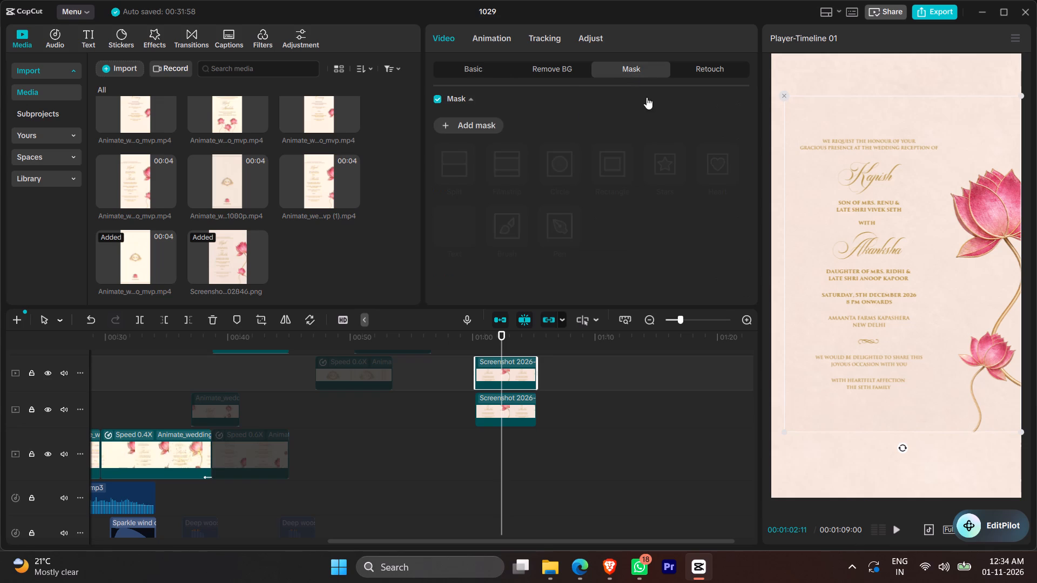
pyautogui.click(460, 131)
pyautogui.moveTo(902, 202); pyautogui.dragTo(885, 111)
pyautogui.moveTo(885, 233); pyautogui.dragTo(894, 352)
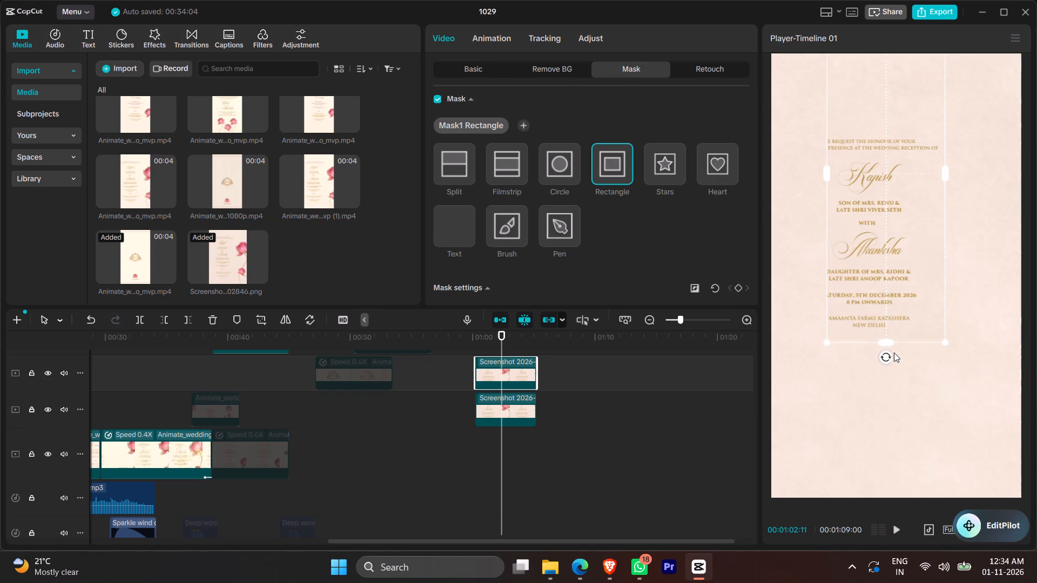
pyautogui.moveTo(894, 352); pyautogui.dragTo(896, 315)
pyautogui.moveTo(893, 233); pyautogui.dragTo(899, 331)
pyautogui.moveTo(896, 410); pyautogui.dragTo(904, 420)
pyautogui.moveTo(907, 377); pyautogui.dragTo(909, 371)
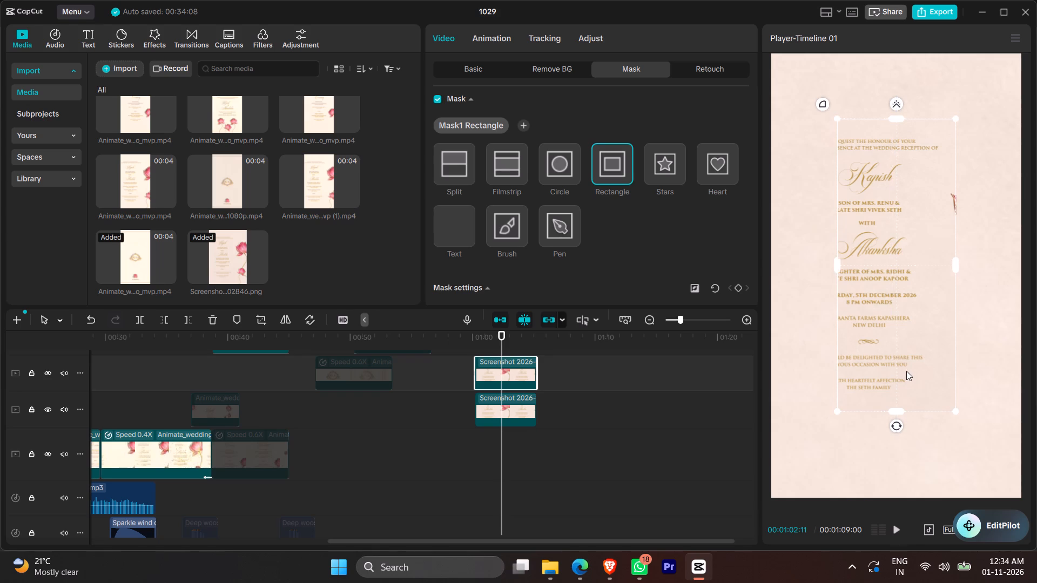
# Widen the rectangle mask to include the lotus flowers and fit it just inside the screenshot's borders, about 566 by 750.
pyautogui.moveTo(835, 263); pyautogui.dragTo(768, 272)
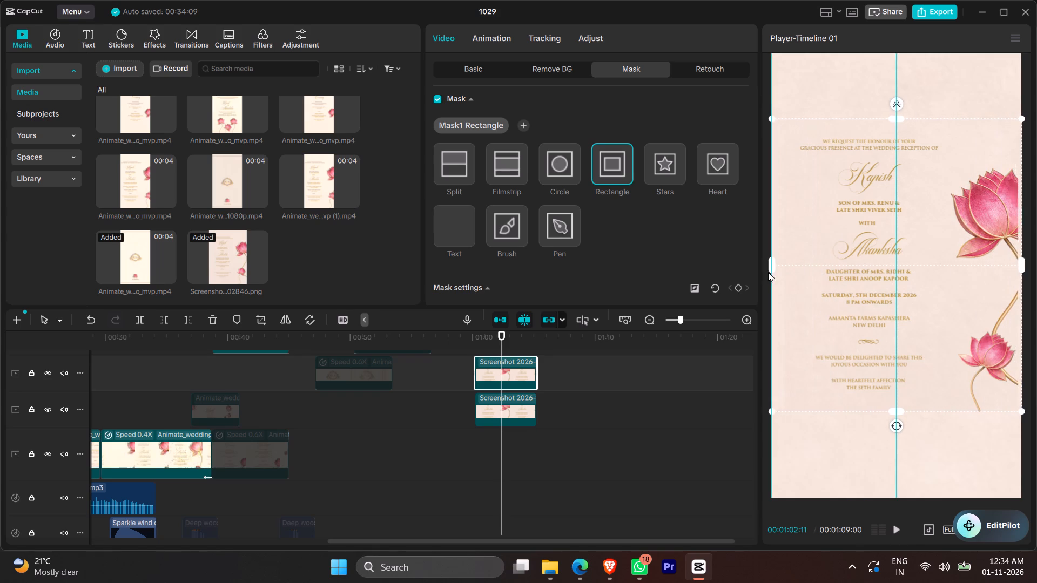
pyautogui.moveTo(768, 272); pyautogui.dragTo(773, 276)
pyautogui.moveTo(820, 283); pyautogui.dragTo(827, 280)
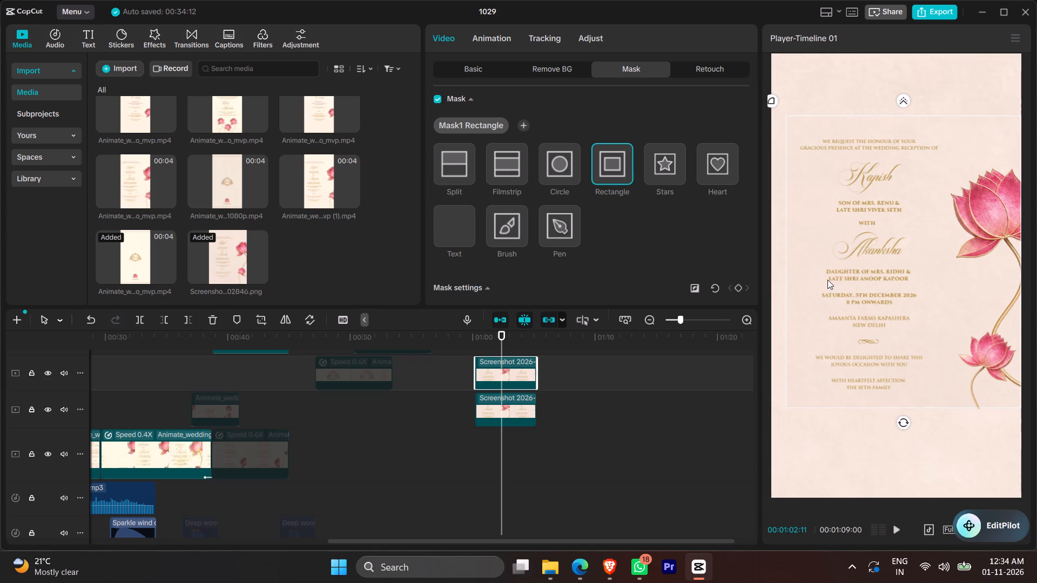
pyautogui.moveTo(827, 280); pyautogui.dragTo(827, 280)
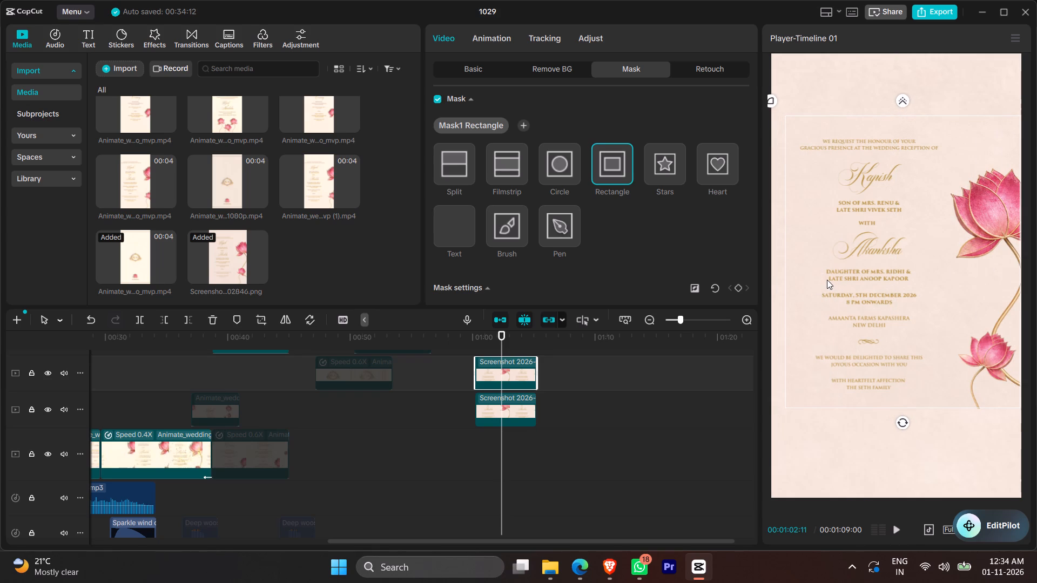
pyautogui.moveTo(827, 280); pyautogui.dragTo(830, 303)
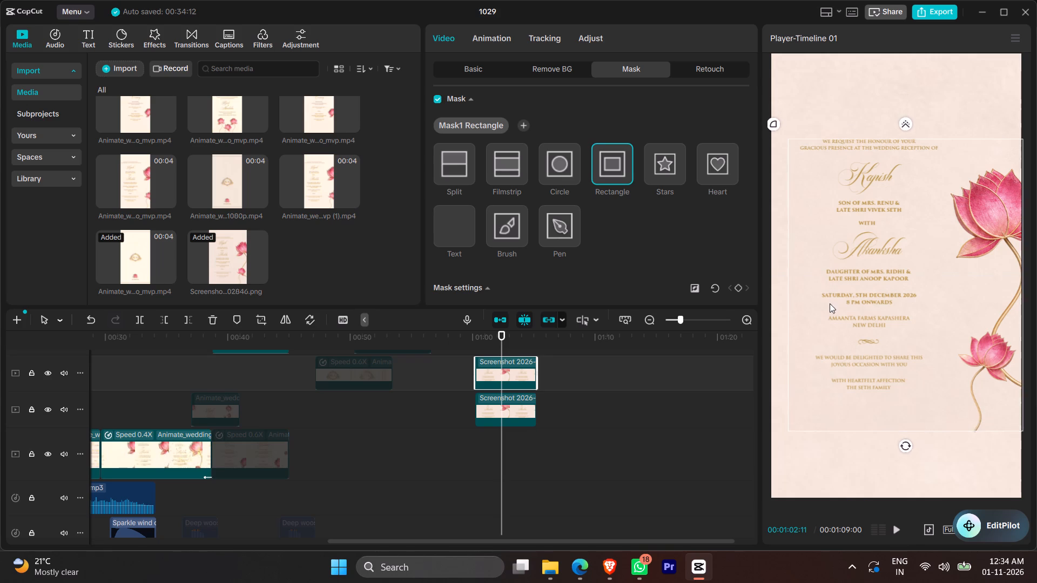
pyautogui.moveTo(830, 303); pyautogui.dragTo(830, 299)
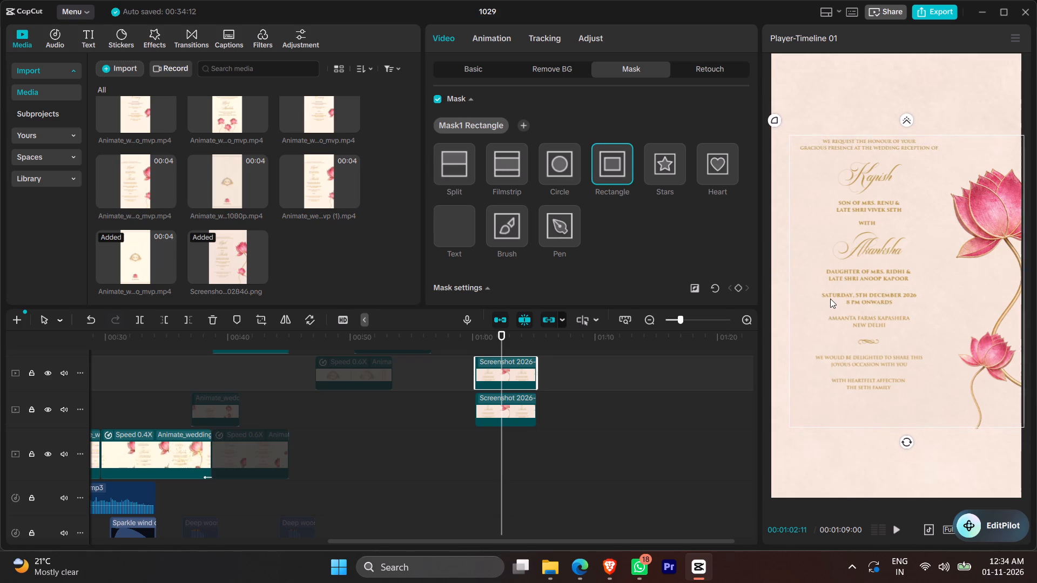
pyautogui.moveTo(830, 299); pyautogui.dragTo(829, 299)
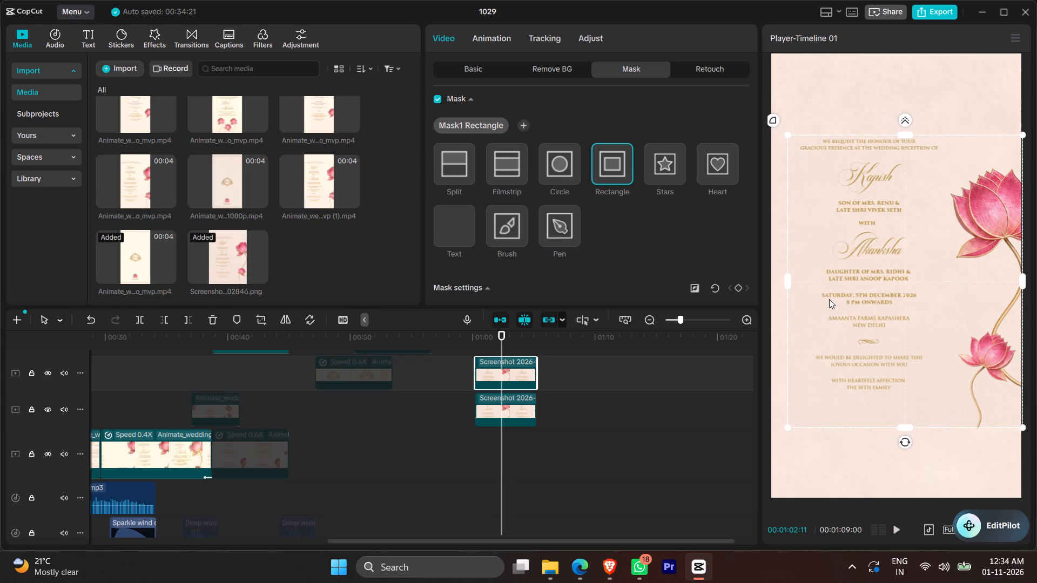
pyautogui.moveTo(901, 135); pyautogui.dragTo(901, 126)
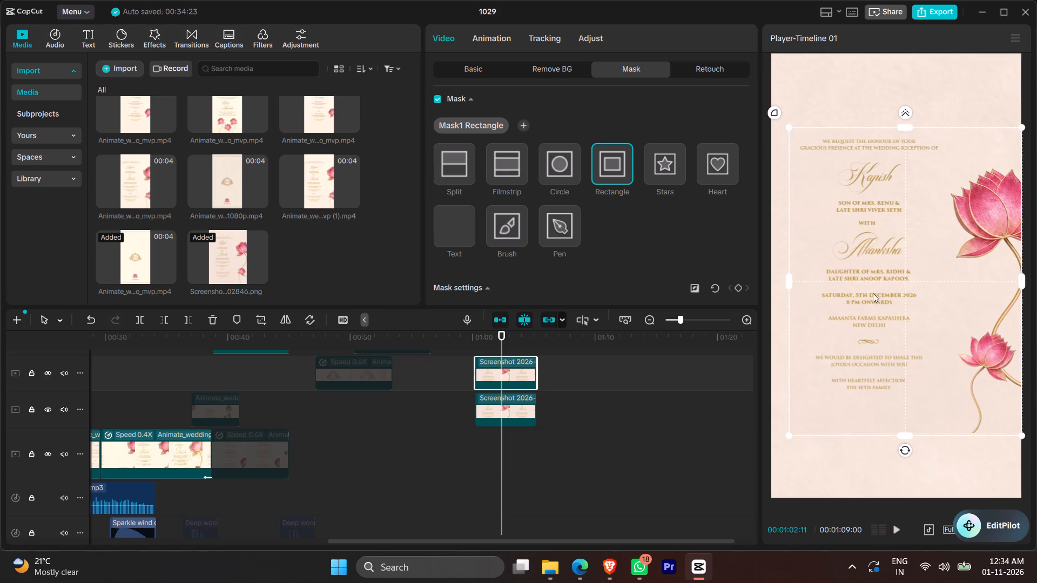
pyautogui.click(872, 302)
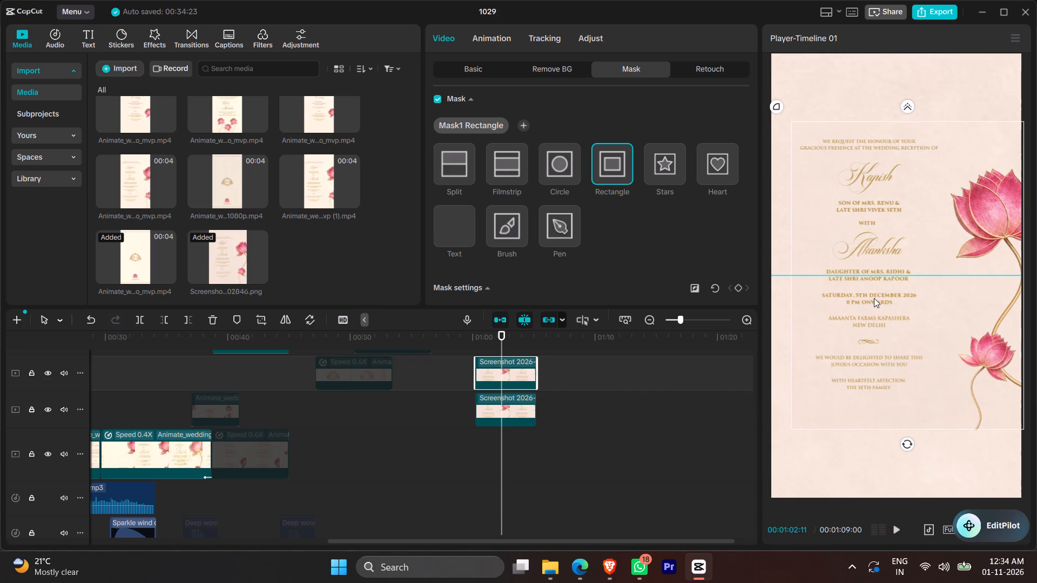
# Soften the rectangle mask's edges with a feather of about 17, trying round corners at 10 before resetting them to 0.
pyautogui.scroll(-8, 583, 215)
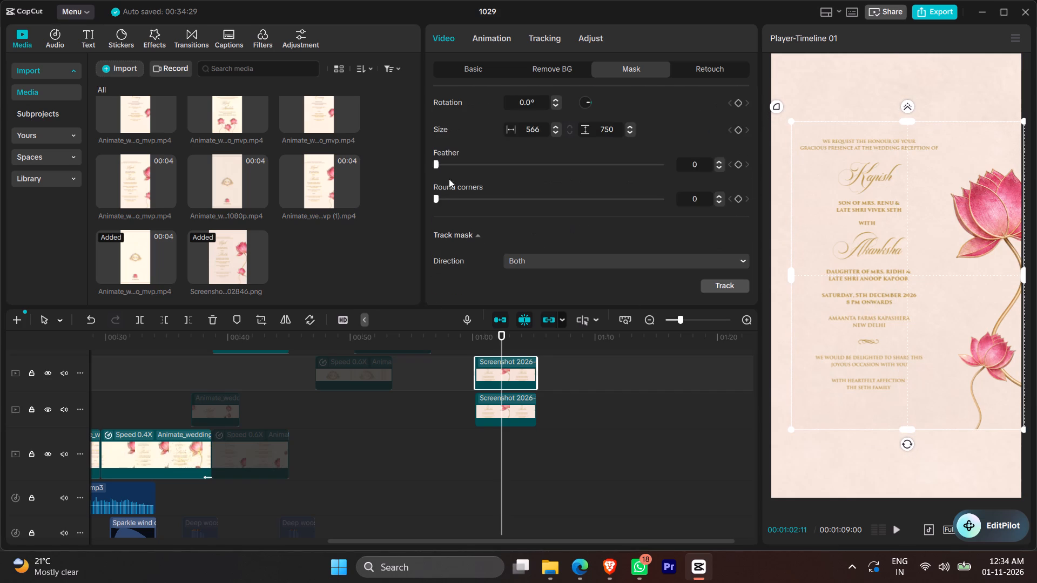
pyautogui.moveTo(436, 199); pyautogui.dragTo(450, 211)
pyautogui.moveTo(450, 211); pyautogui.dragTo(422, 209)
pyautogui.moveTo(435, 165); pyautogui.dragTo(511, 168)
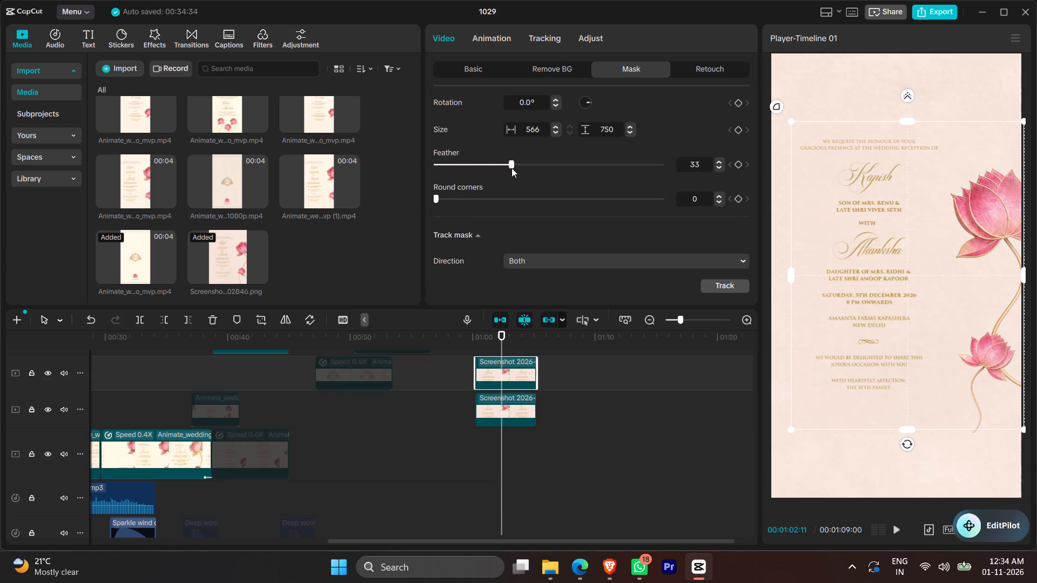
pyautogui.moveTo(511, 168); pyautogui.dragTo(477, 175)
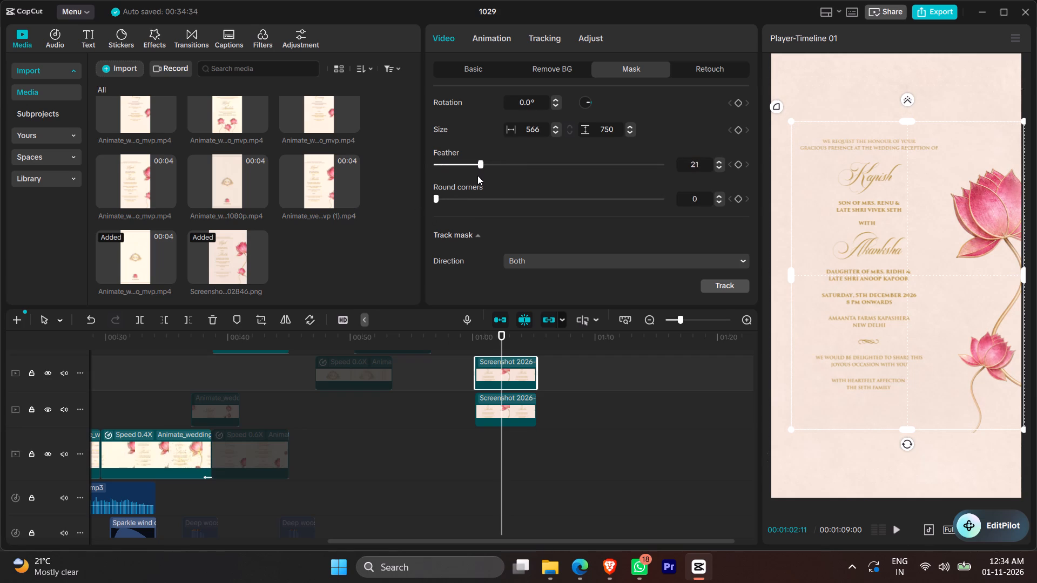
pyautogui.moveTo(477, 175); pyautogui.dragTo(481, 184)
pyautogui.moveTo(481, 184); pyautogui.dragTo(471, 189)
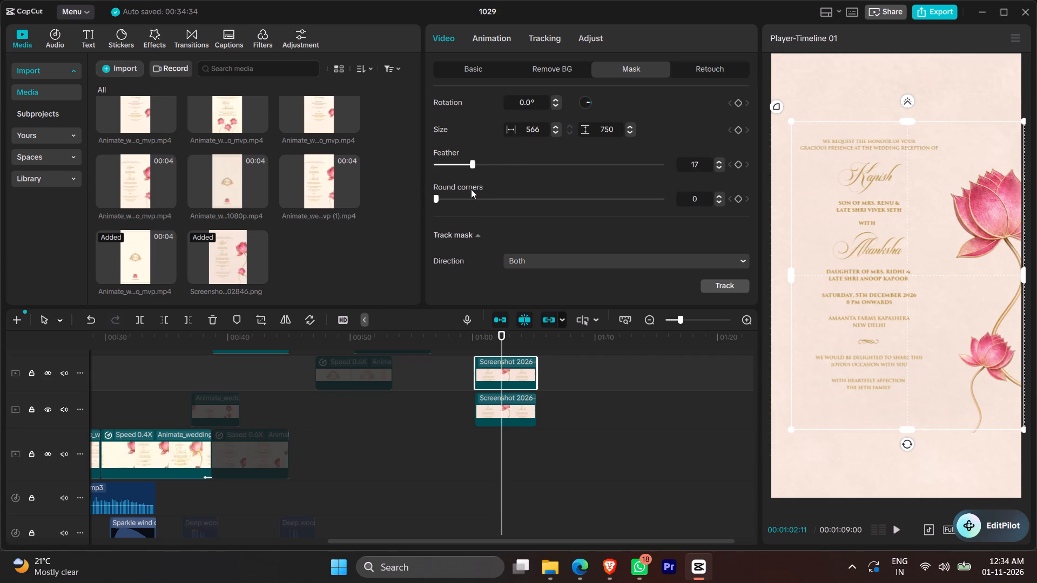
pyautogui.moveTo(471, 189); pyautogui.dragTo(468, 190)
# Play back the masked reception card section to check how its edges blend with the background.
pyautogui.click(487, 352)
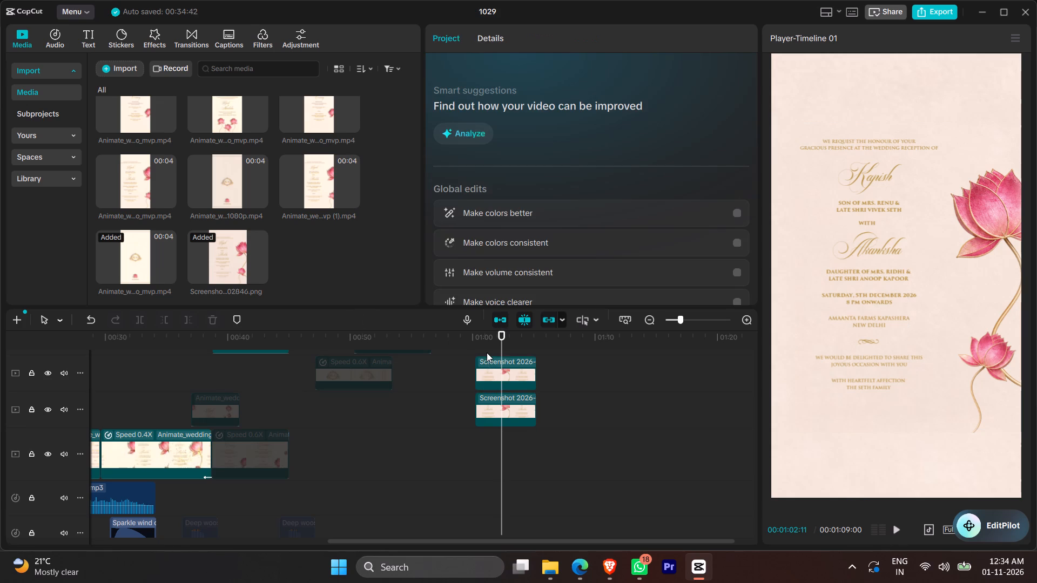
pyautogui.press('space')
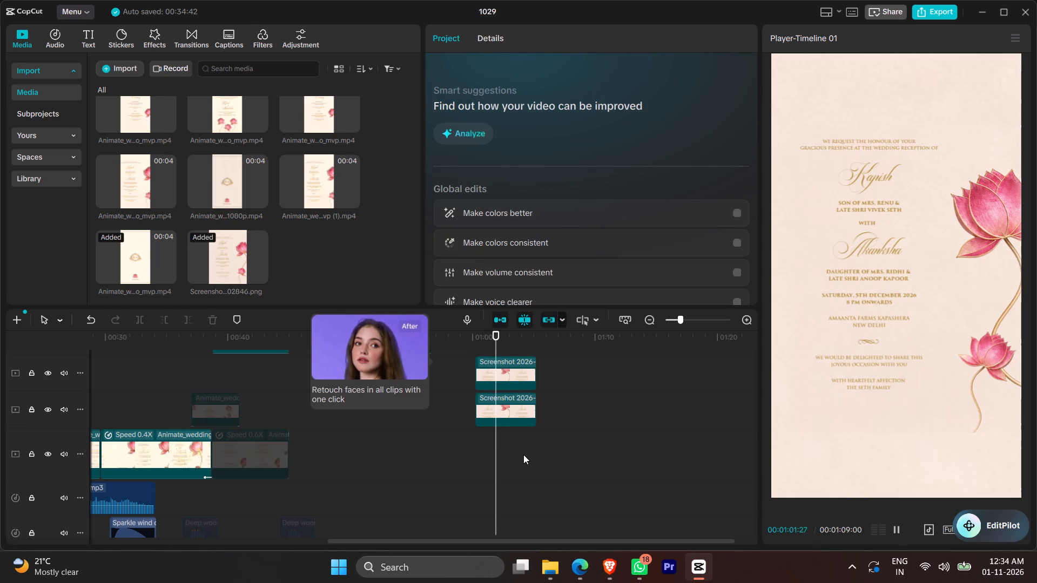
pyautogui.press('space')
pyautogui.press('space')
pyautogui.press('space')
# Shrink the upper screenshot's rectangle mask slightly so its side lines up with the video frame's edge.
pyautogui.click(501, 372)
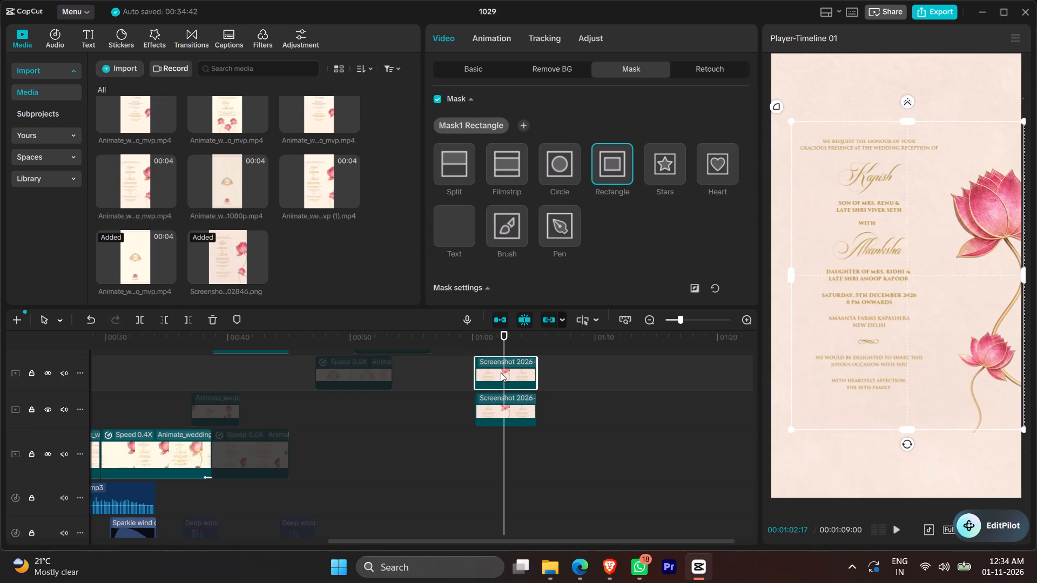
pyautogui.click(910, 432)
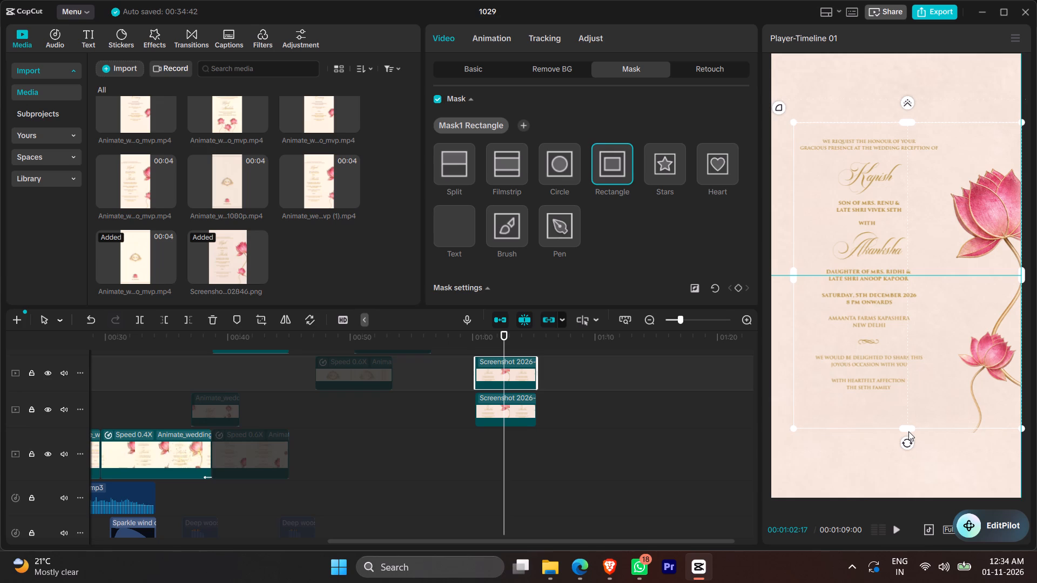
# Play the reception card section again from 00:01:01:20 to check the resized mask.
pyautogui.click(489, 349)
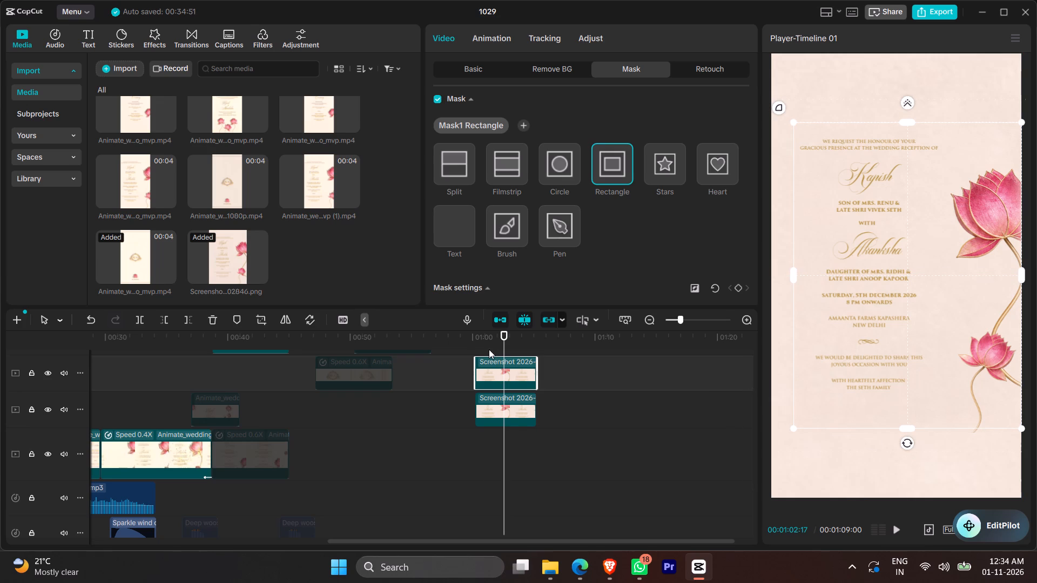
pyautogui.click(456, 368)
pyautogui.click(493, 347)
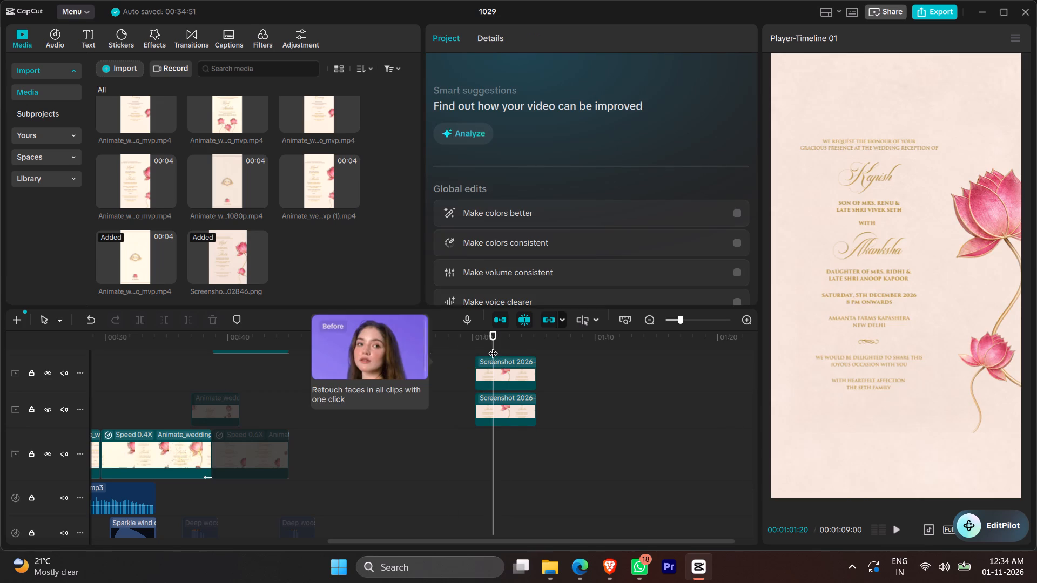
pyautogui.press('space')
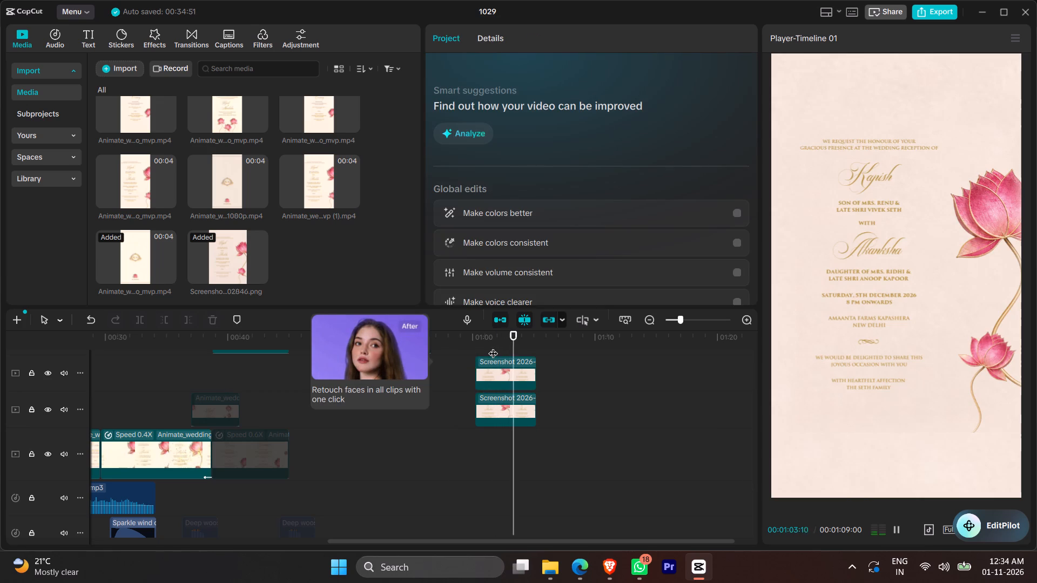
pyautogui.press('space')
pyautogui.press('space')
pyautogui.press('space')
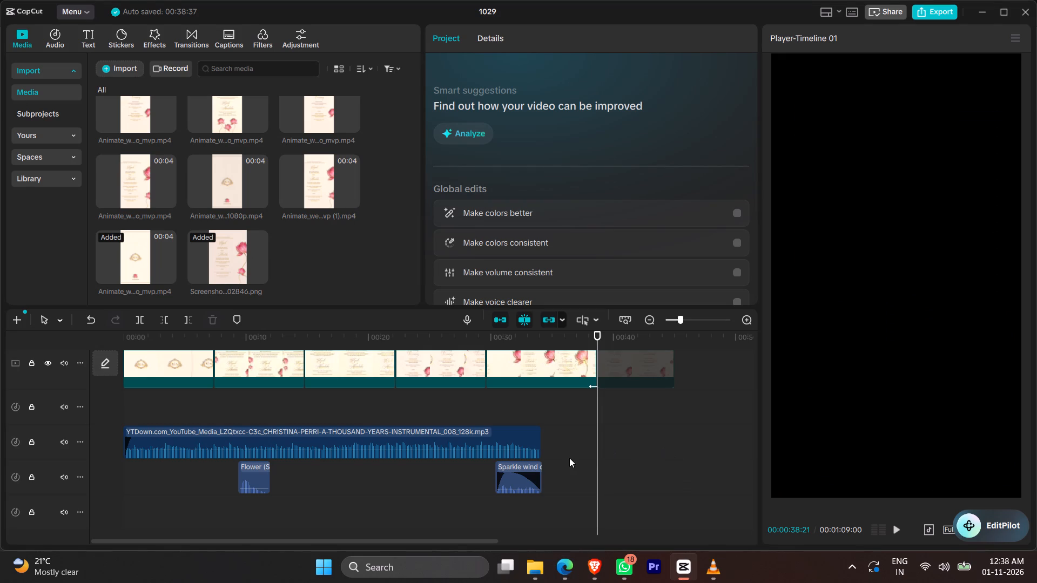
pyautogui.keyDown('ctrl'); pyautogui.scroll(-6, 576, 456); pyautogui.keyUp('ctrl')
pyautogui.keyDown('ctrl'); pyautogui.scroll(2, 571, 469); pyautogui.keyUp('ctrl')
pyautogui.keyDown('ctrl'); pyautogui.scroll(-12, 570, 469); pyautogui.keyUp('ctrl')
pyautogui.scroll(18, 524, 467)
pyautogui.scroll(2, 600, 449)
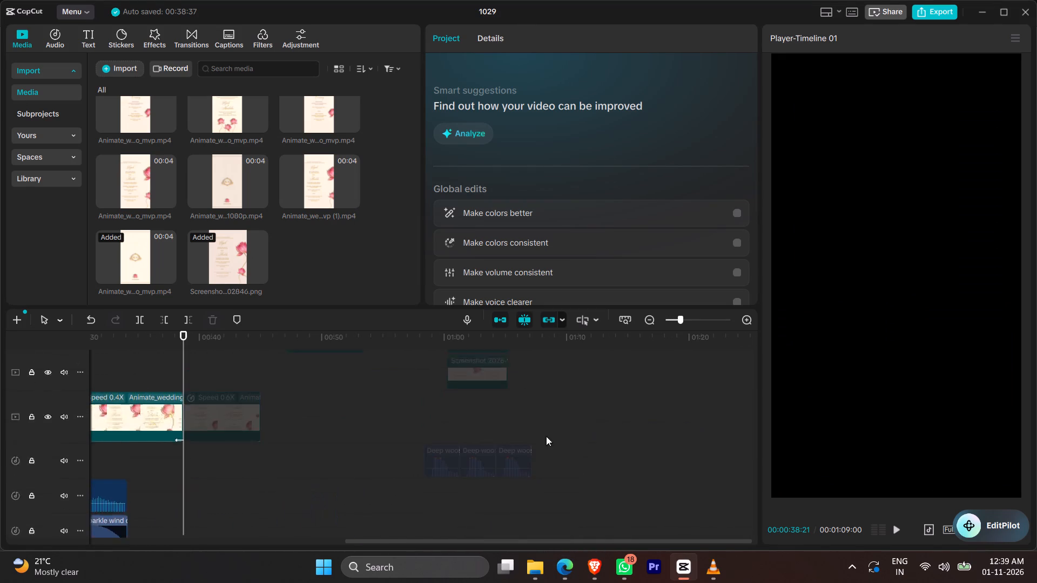
# Move the two stacked disabled screenshot clips to about 01:10 on the timeline, away from the other unused clips.
pyautogui.scroll(2, 546, 436)
pyautogui.click(477, 433)
pyautogui.scroll(-5, 482, 431)
pyautogui.moveTo(445, 374); pyautogui.dragTo(497, 438)
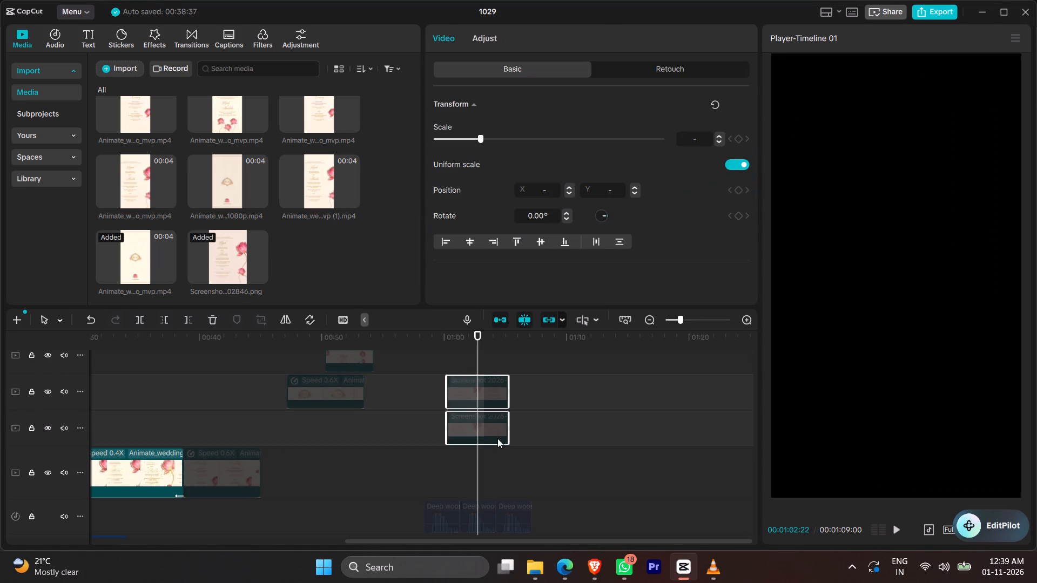
pyautogui.moveTo(497, 438); pyautogui.dragTo(498, 437)
pyautogui.moveTo(482, 391); pyautogui.dragTo(595, 390)
pyautogui.click(588, 357)
pyautogui.moveTo(588, 385); pyautogui.dragTo(592, 390)
pyautogui.moveTo(559, 371); pyautogui.dragTo(586, 430)
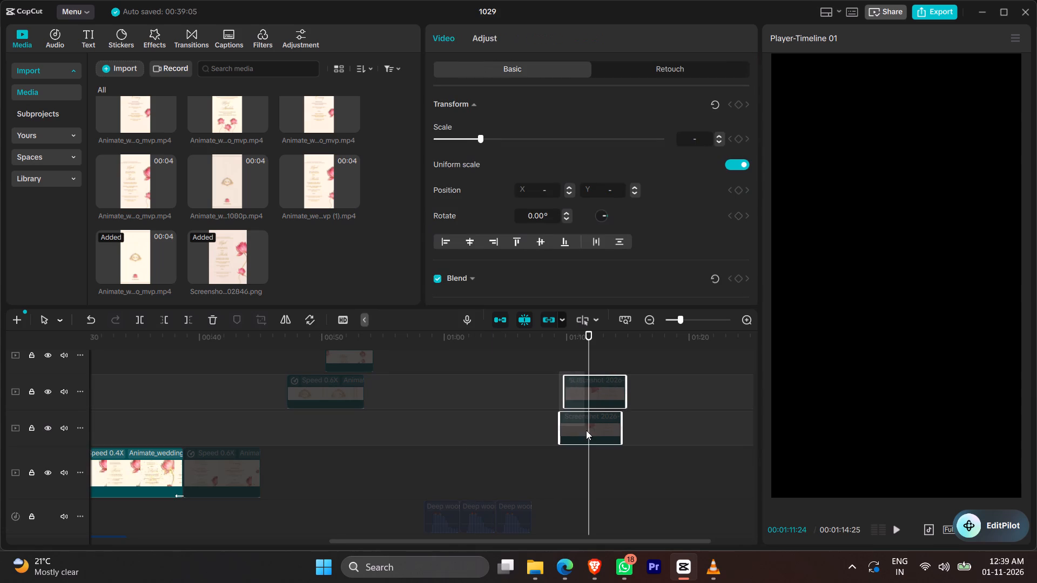
pyautogui.moveTo(586, 430); pyautogui.dragTo(587, 430)
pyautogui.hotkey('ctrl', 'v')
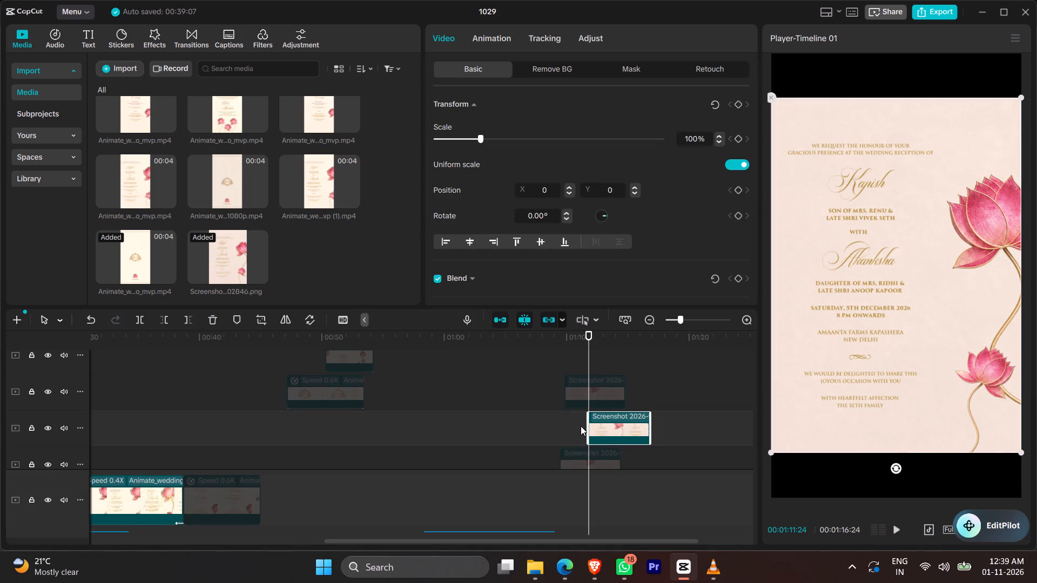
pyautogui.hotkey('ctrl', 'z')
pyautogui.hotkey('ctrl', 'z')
# Align the two stacked screenshot clips to start at about 01:12 and enable both.
pyautogui.click(578, 355)
pyautogui.moveTo(578, 355); pyautogui.dragTo(604, 407)
pyautogui.moveTo(629, 375); pyautogui.dragTo(603, 449)
pyautogui.moveTo(596, 408); pyautogui.dragTo(625, 411)
pyautogui.press('v')
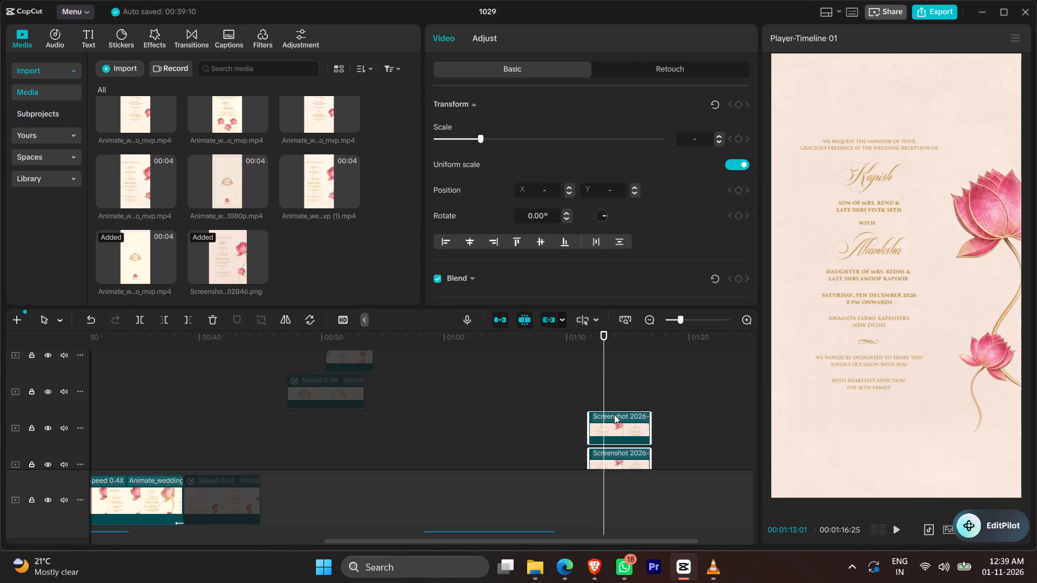
# Scale the upper screenshot clip to 82% and place it against the frame's right edge at X 194, Y 120.
pyautogui.click(627, 436)
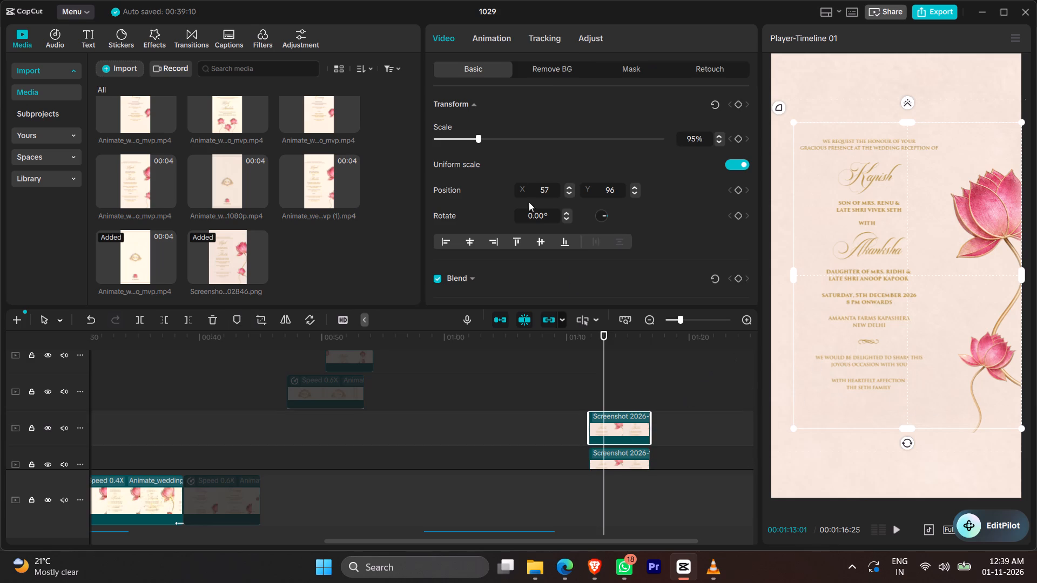
pyautogui.click(464, 72)
pyautogui.click(1023, 428)
pyautogui.click(638, 68)
pyautogui.click(489, 69)
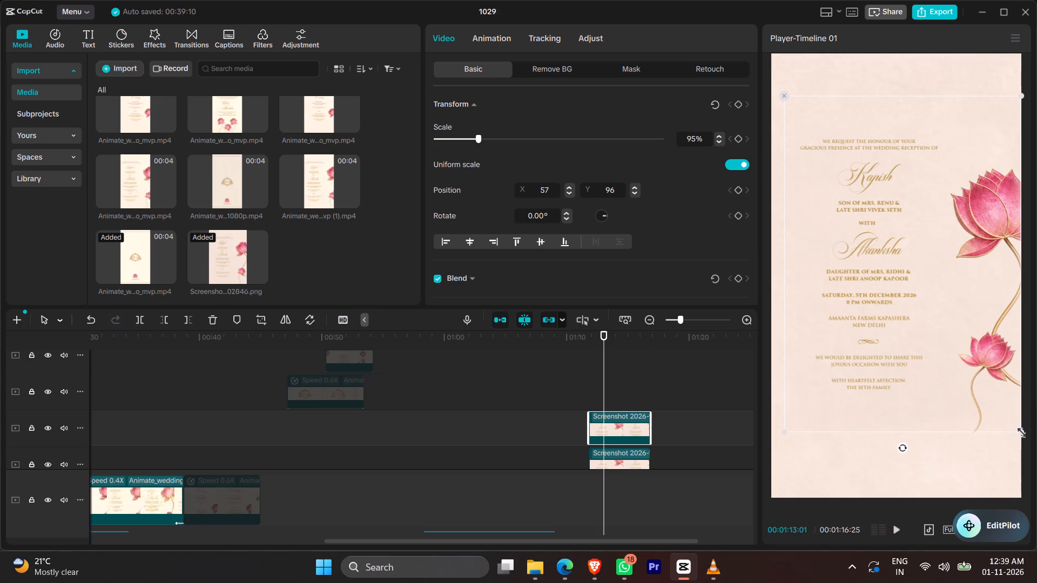
pyautogui.moveTo(1019, 432); pyautogui.dragTo(968, 419)
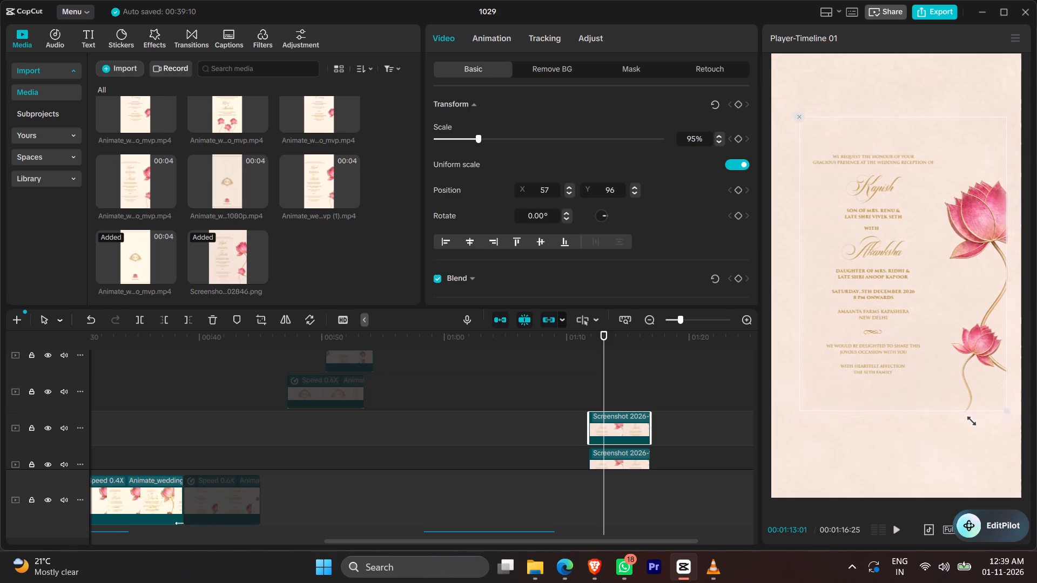
pyautogui.moveTo(968, 419); pyautogui.dragTo(966, 417)
pyautogui.moveTo(942, 372); pyautogui.dragTo(957, 371)
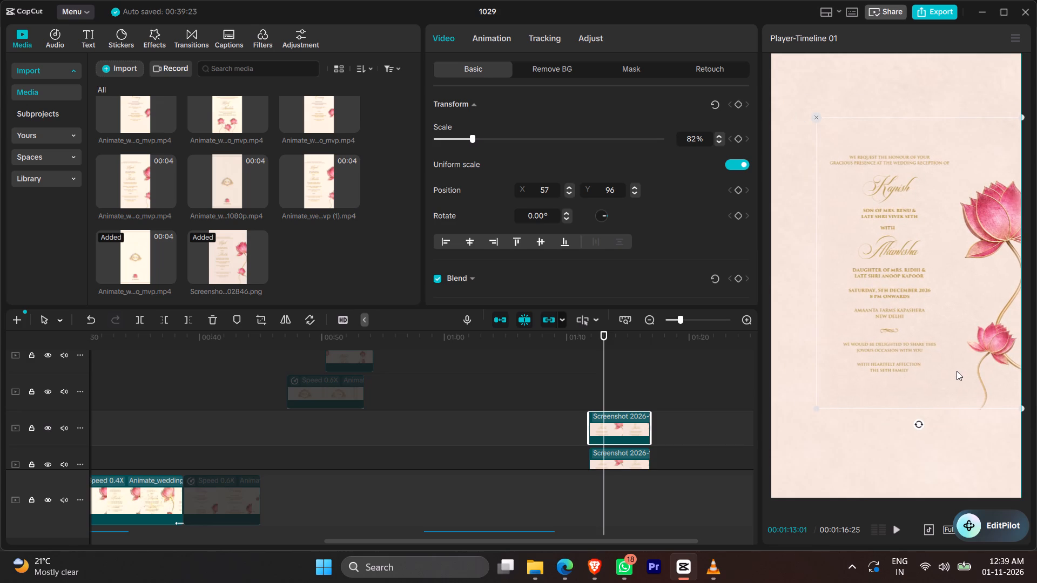
pyautogui.moveTo(957, 371); pyautogui.dragTo(954, 371)
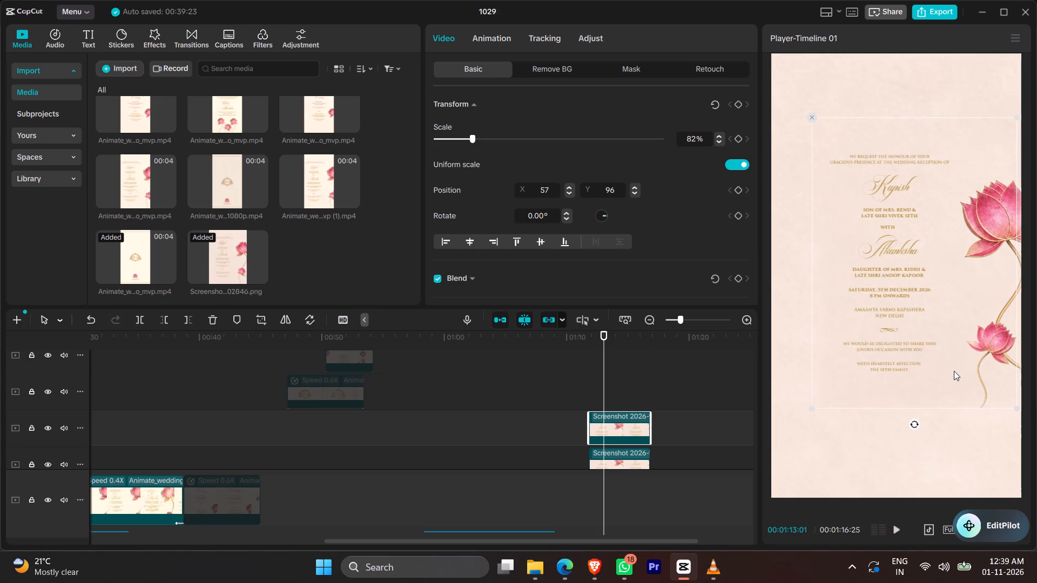
pyautogui.moveTo(954, 371); pyautogui.dragTo(958, 370)
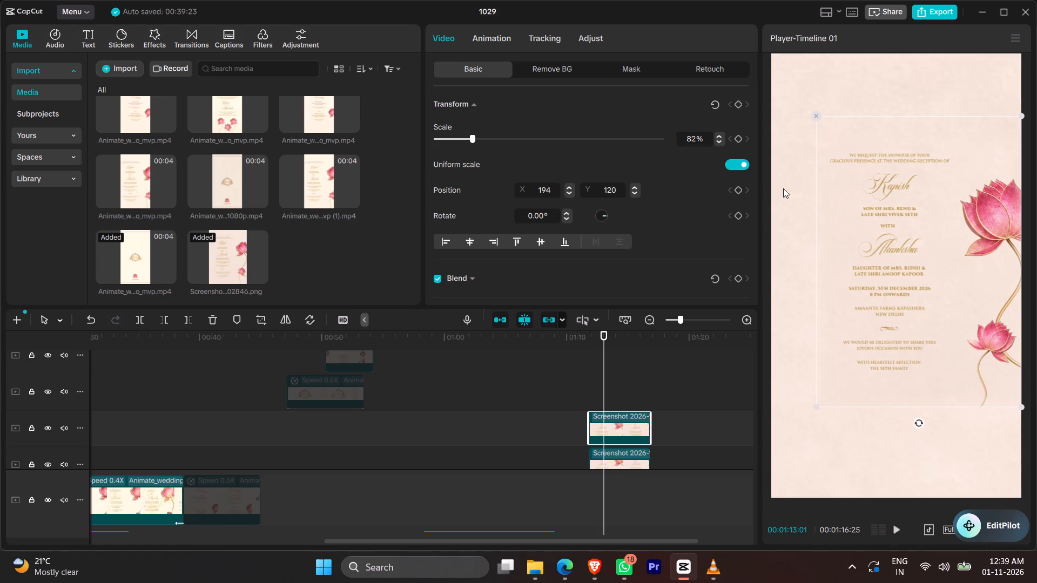
# Mark the two stacked screenshot clips' span starting at 01:11:25 as the range and export it as a video.
pyautogui.click(595, 397)
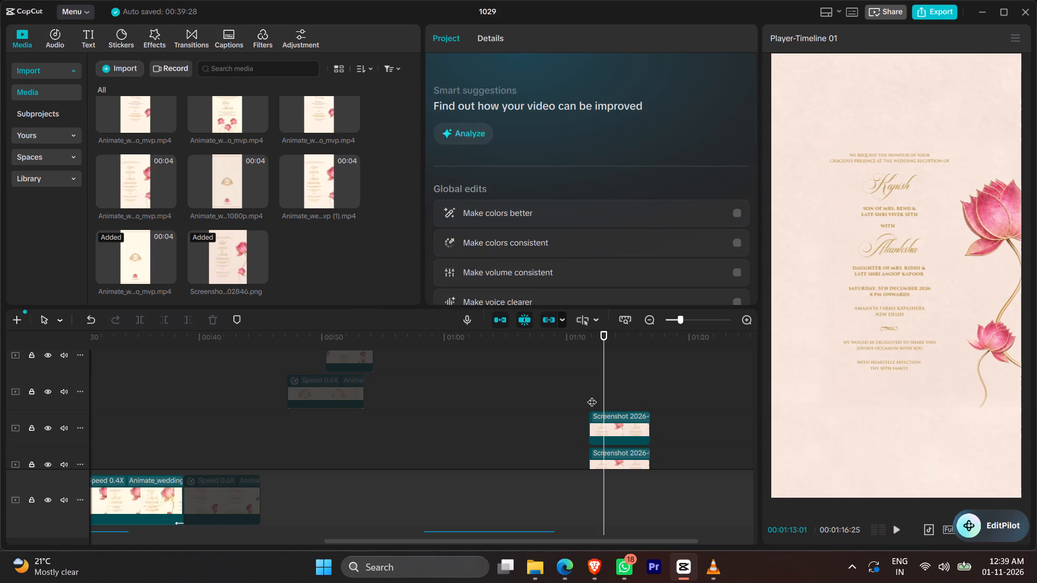
pyautogui.press('i')
pyautogui.click(951, 12)
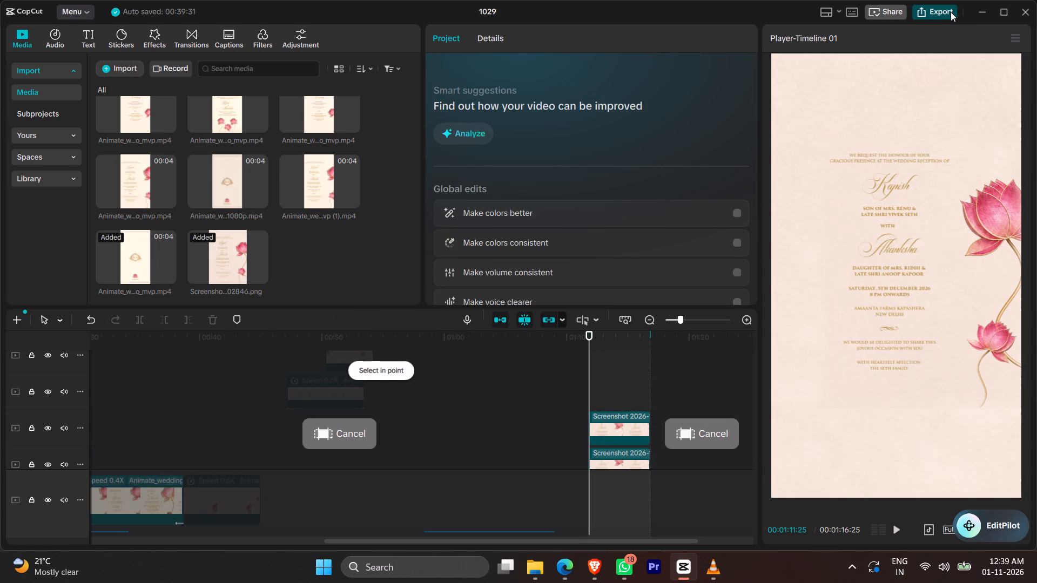
pyautogui.click(690, 485)
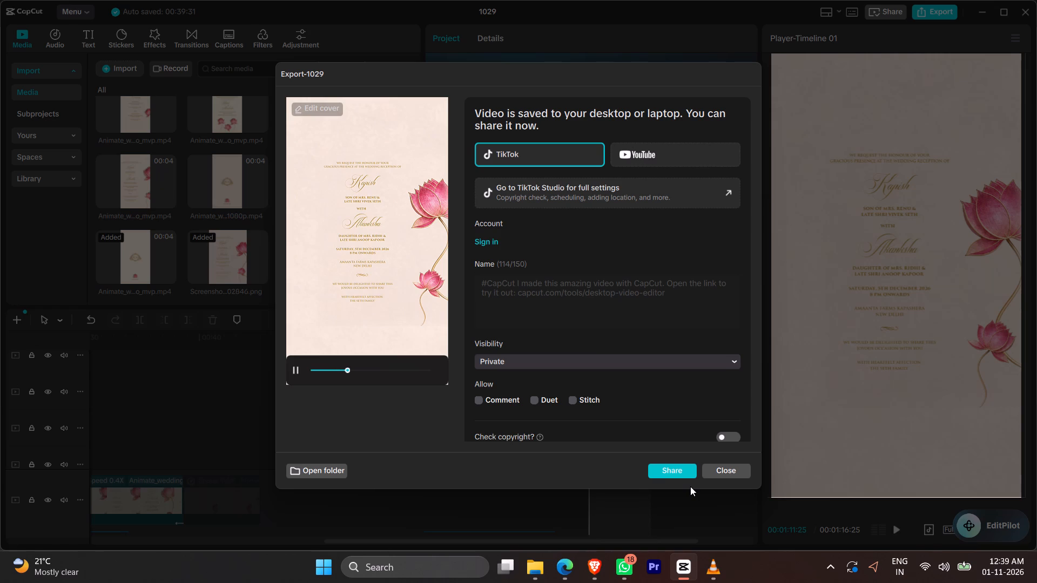
# Open the exported video 1029(5) from its output folder in VLC and pause it at about 00:02.
pyautogui.click(333, 289)
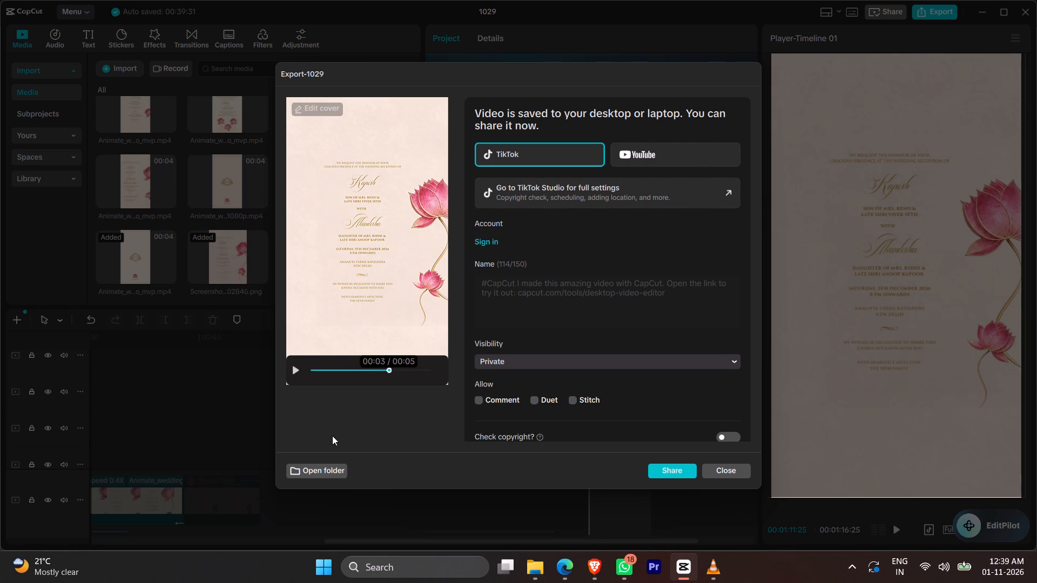
pyautogui.click(329, 476)
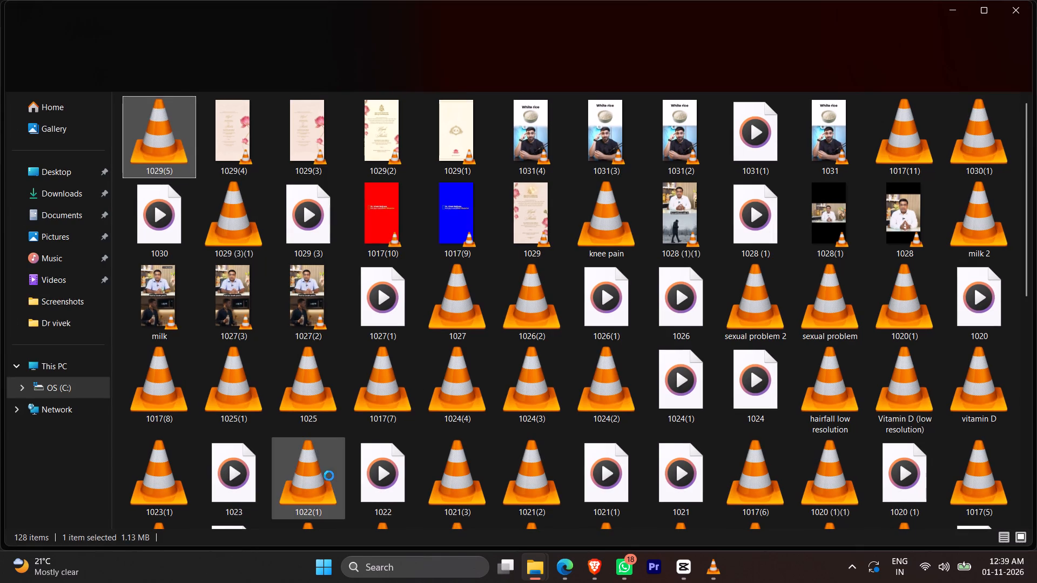
pyautogui.doubleClick(160, 142)
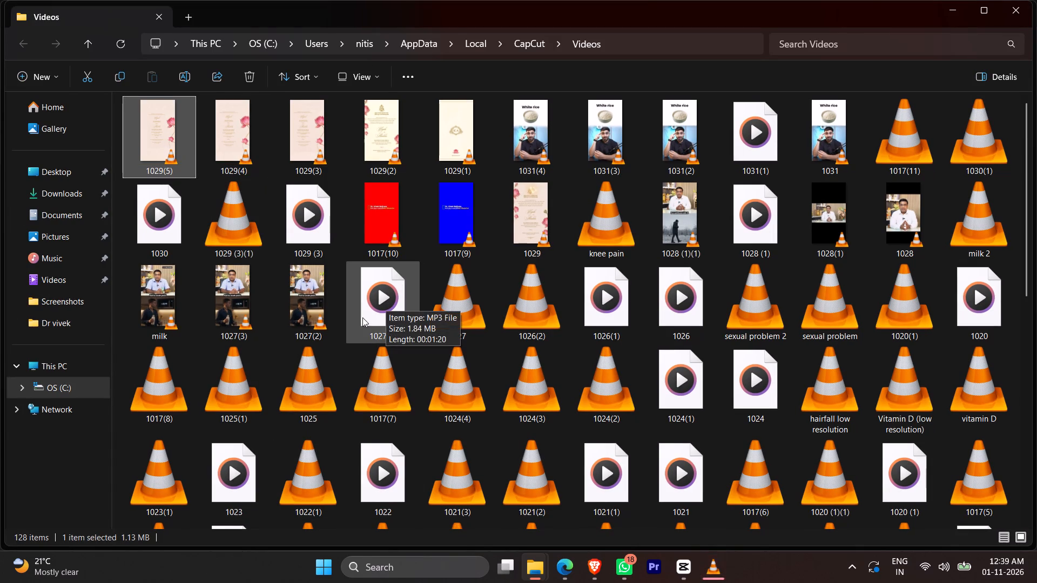
pyautogui.doubleClick(154, 133)
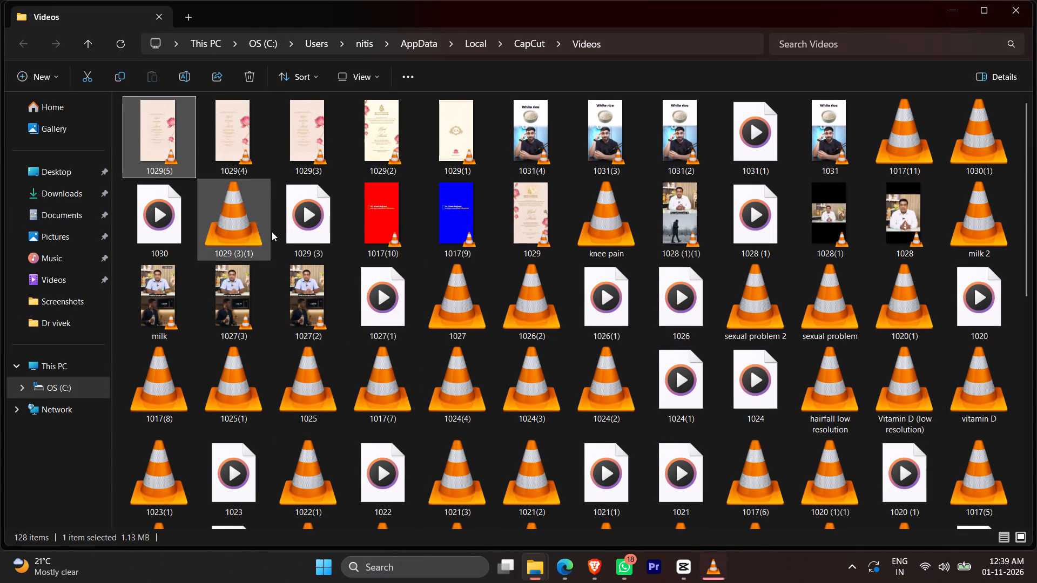
pyautogui.click(704, 572)
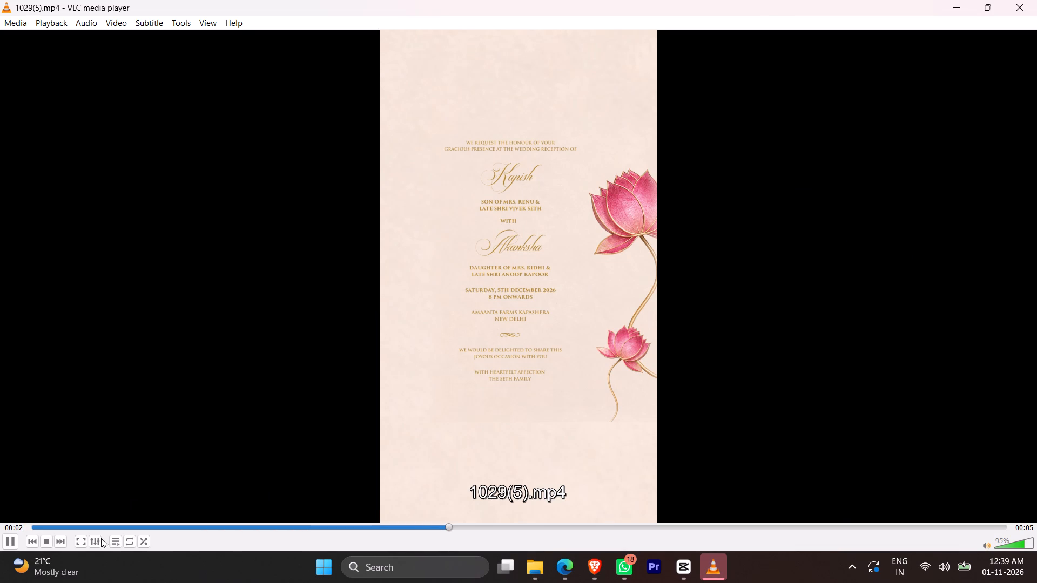
pyautogui.click(13, 533)
# Take a screenshot of the reception card in the paused frame, from above the text to the lotus stem's end.
pyautogui.press('Print')
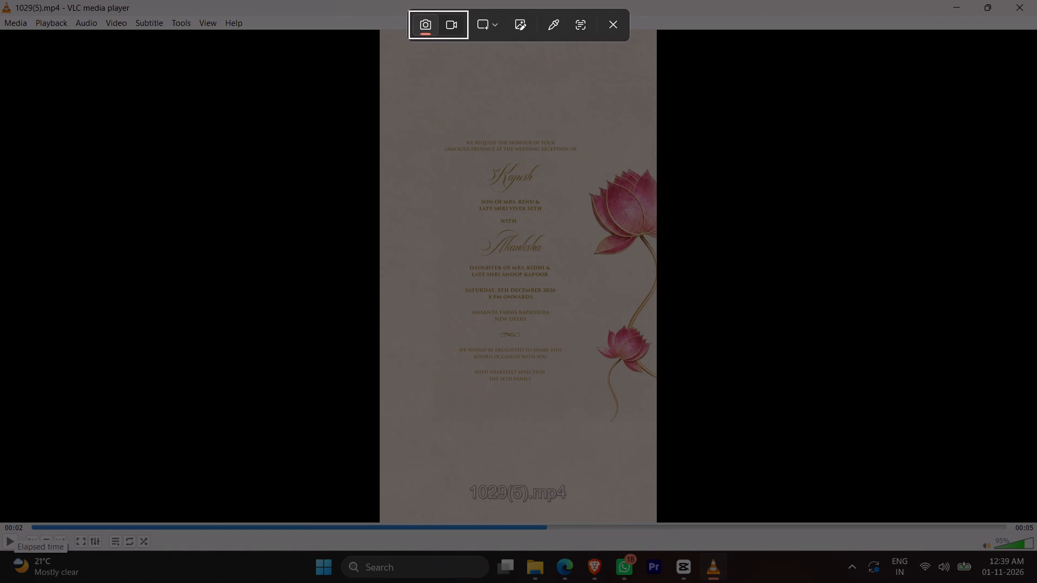
pyautogui.moveTo(382, 80); pyautogui.dragTo(645, 407)
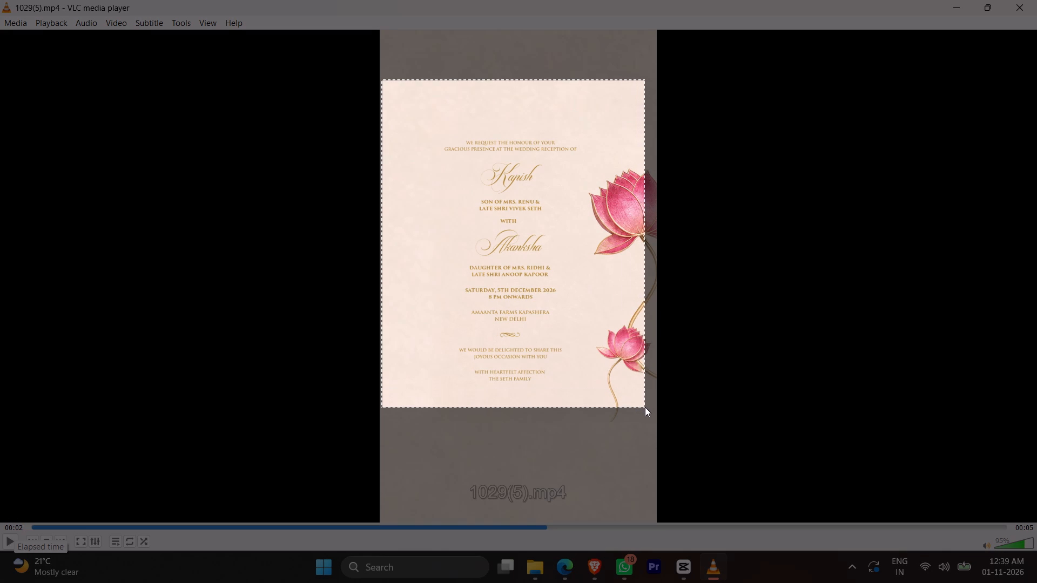
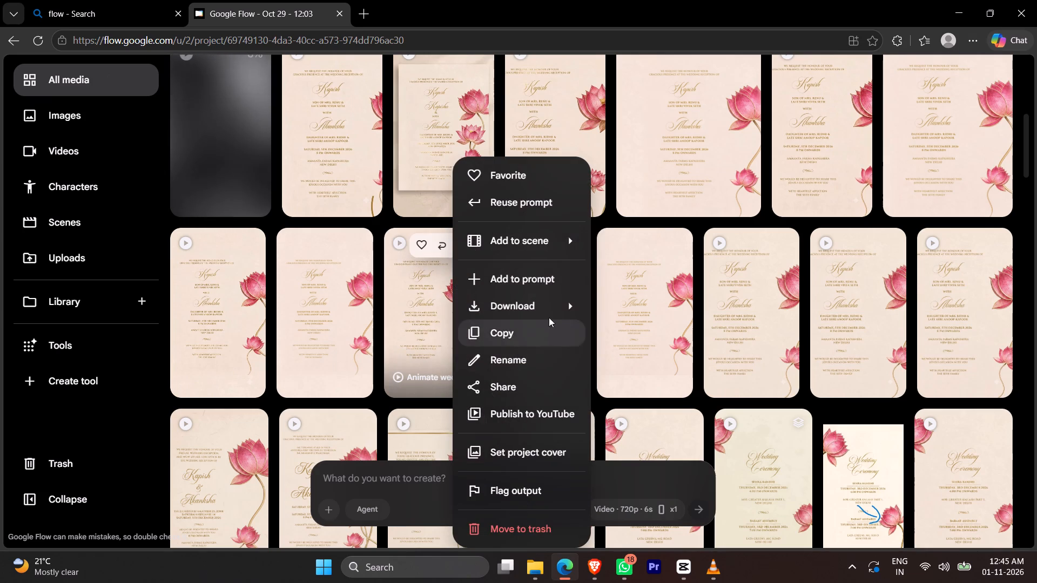
pyautogui.click(629, 385)
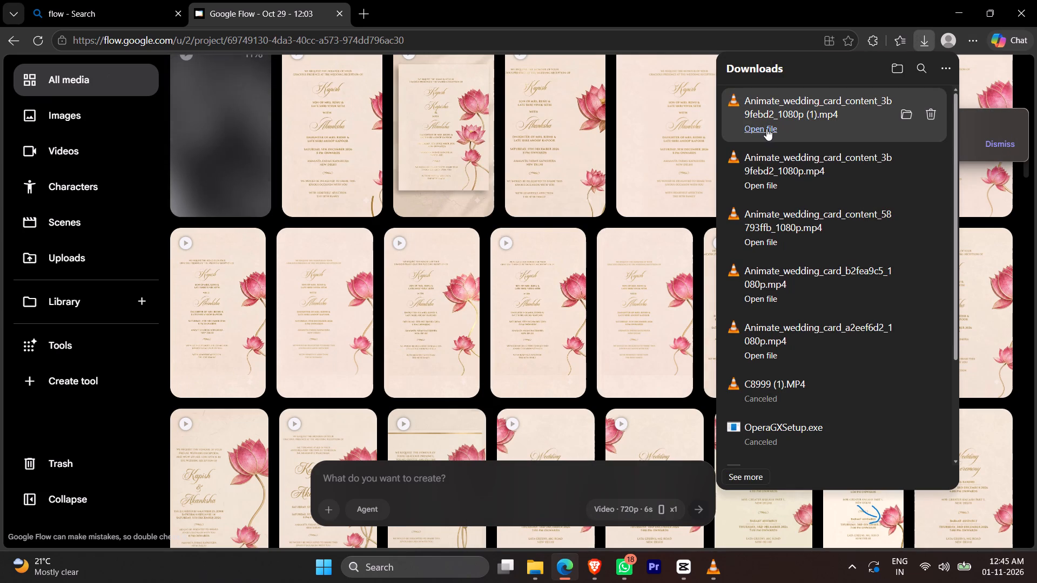
# Switch to CapCut and import Animate_wedding_card_content_3b9febd2_1080p (1).mp4 from Downloads into project 1029's media.
pyautogui.moveTo(764, 121); pyautogui.dragTo(675, 559)
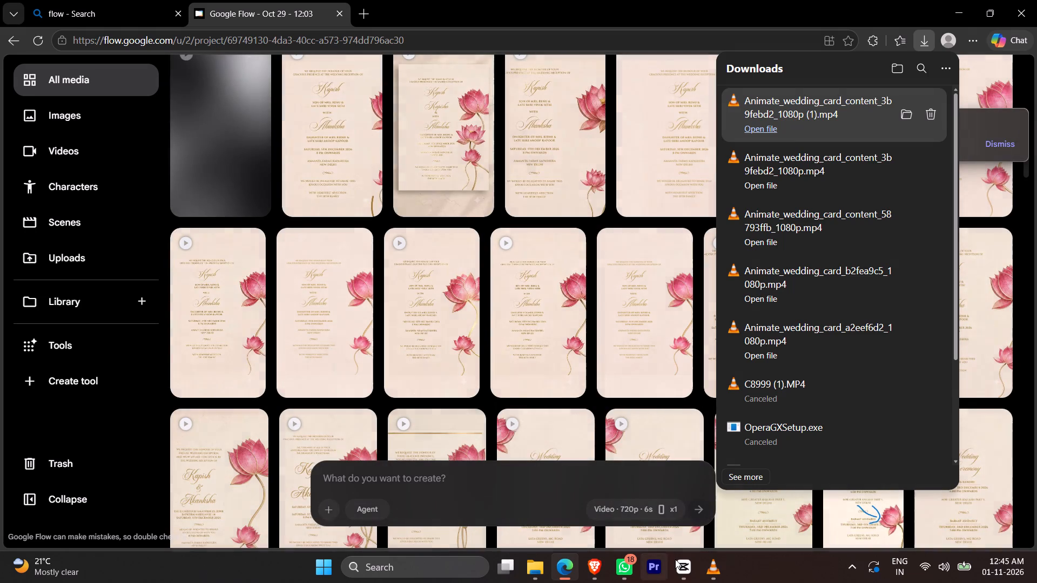
pyautogui.moveTo(675, 559); pyautogui.dragTo(685, 447)
pyautogui.click(710, 473)
pyautogui.click(117, 71)
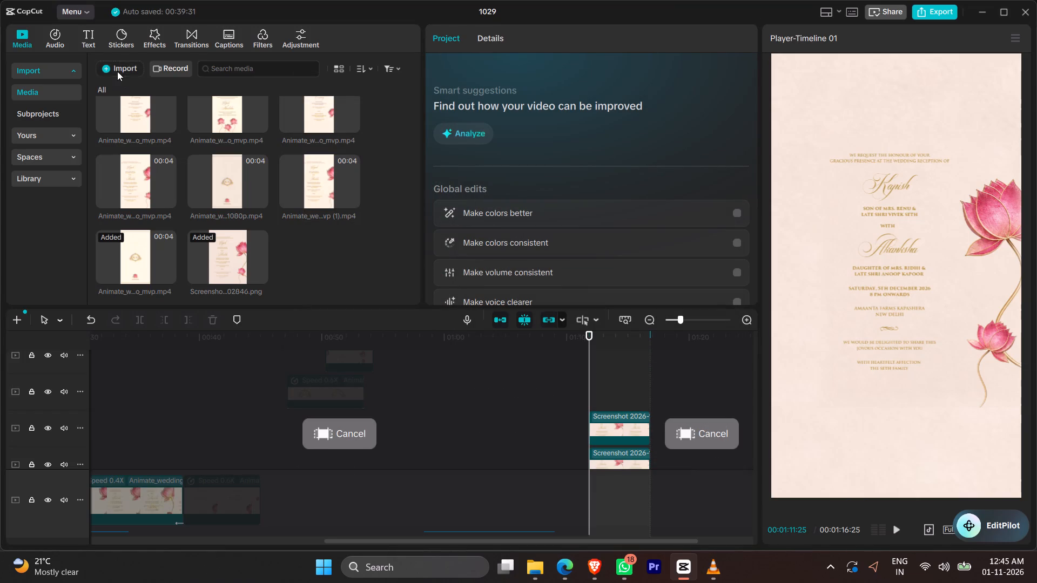
pyautogui.click(161, 93)
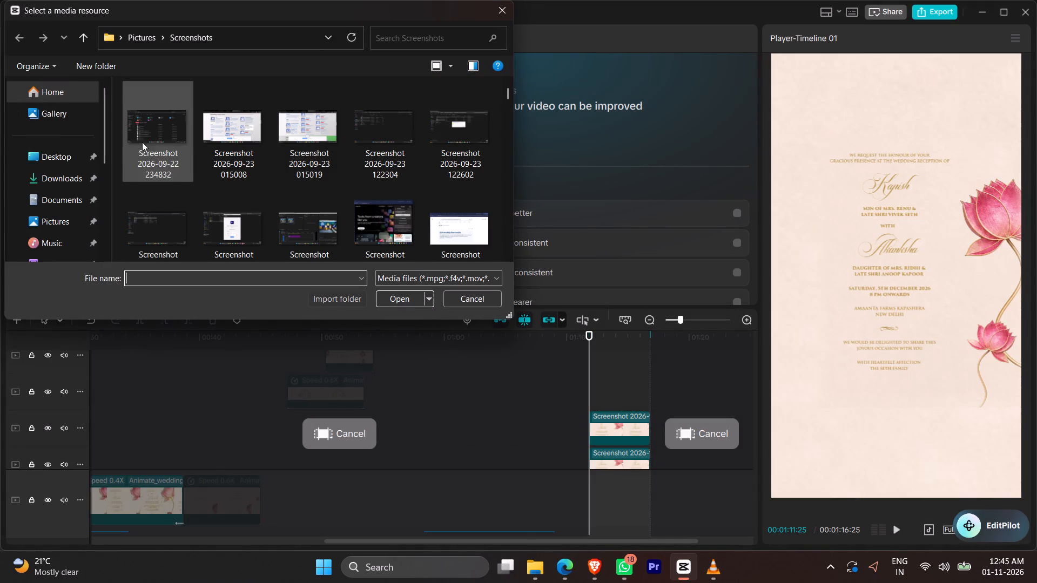
pyautogui.click(55, 178)
pyautogui.doubleClick(162, 146)
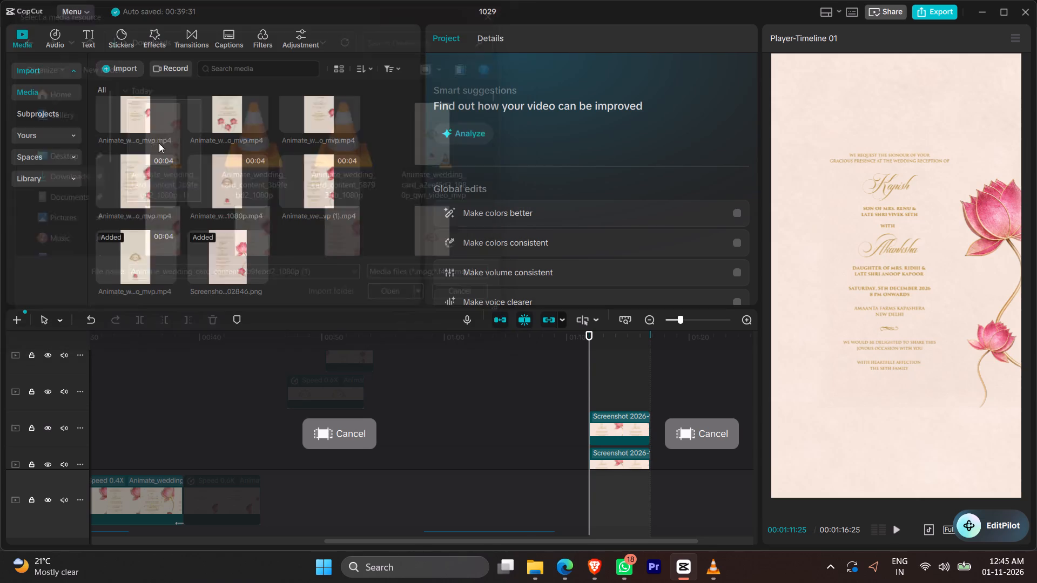
pyautogui.click(710, 439)
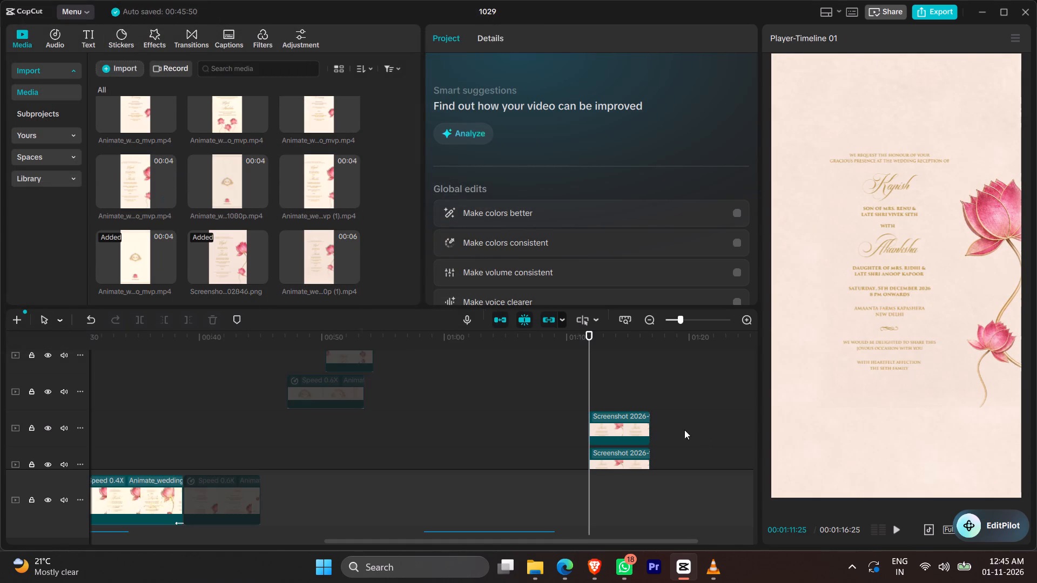
# Place the imported animation on the timeline at about 1:01, ahead of the two stacked screenshot clips, and play it back.
pyautogui.moveTo(319, 255); pyautogui.dragTo(459, 416)
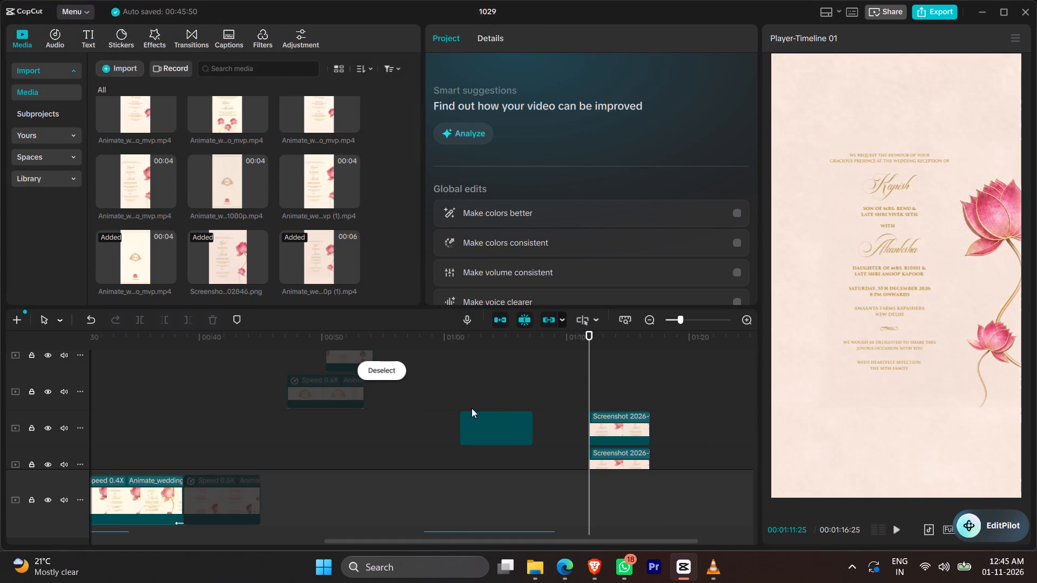
pyautogui.scroll(-4, 486, 404)
pyautogui.scroll(3, 483, 415)
pyautogui.click(477, 390)
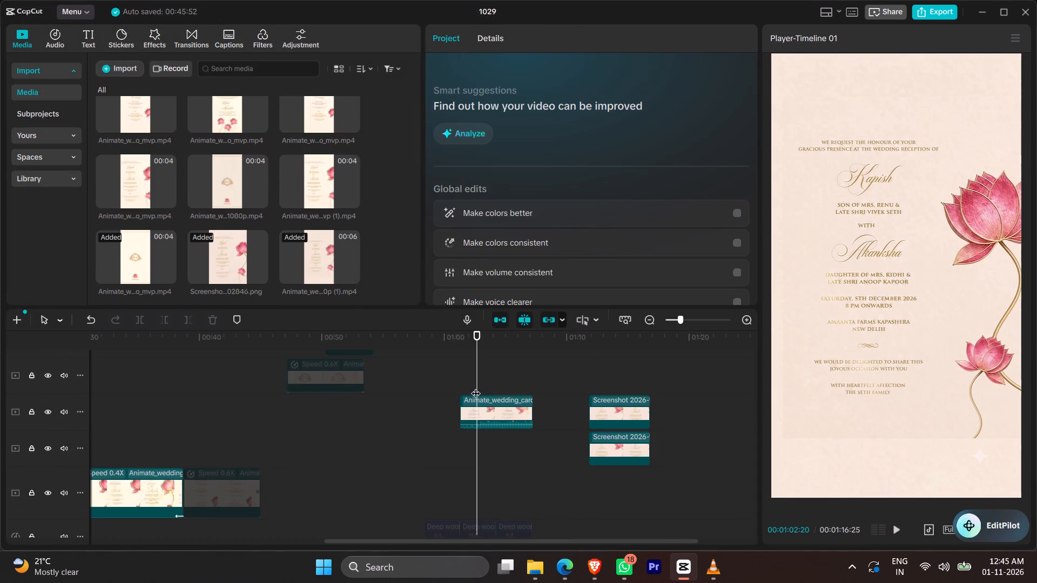
pyautogui.press('space')
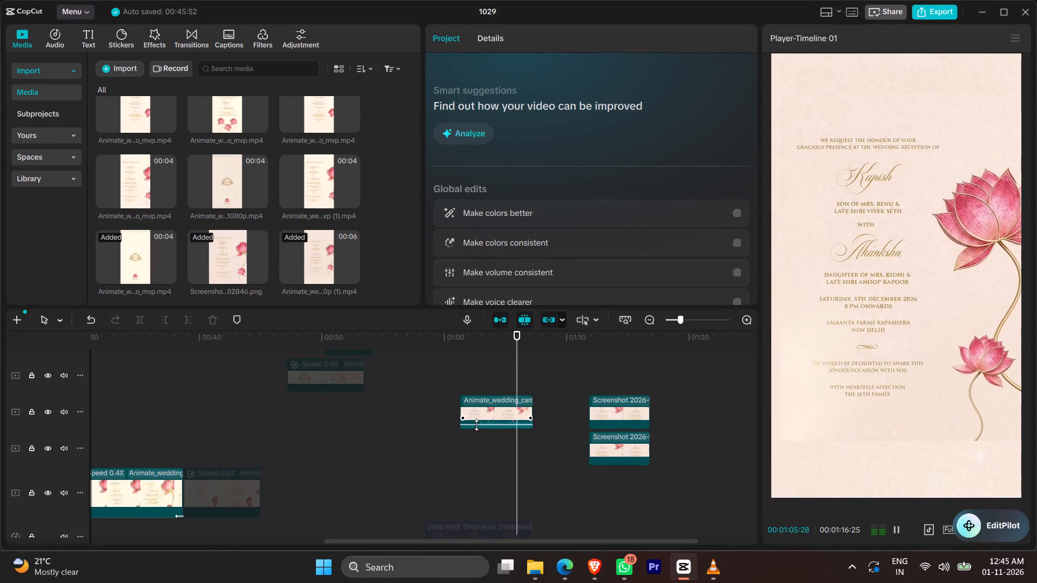
pyautogui.press('space')
pyautogui.press('space')
pyautogui.press('space')
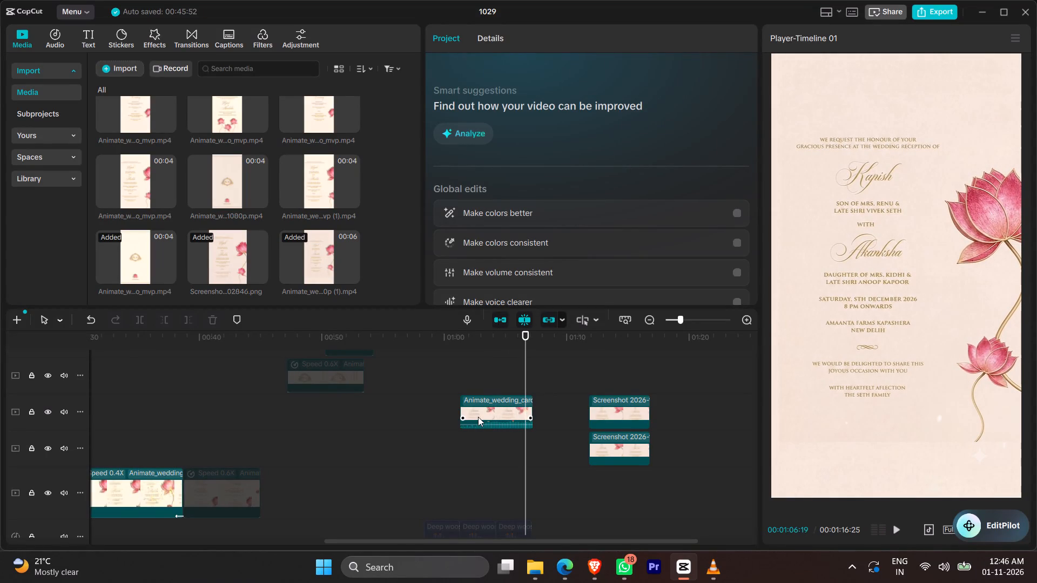
# Duplicate the new animation clip and stack the copy directly above the original with matching start times.
pyautogui.click(474, 416)
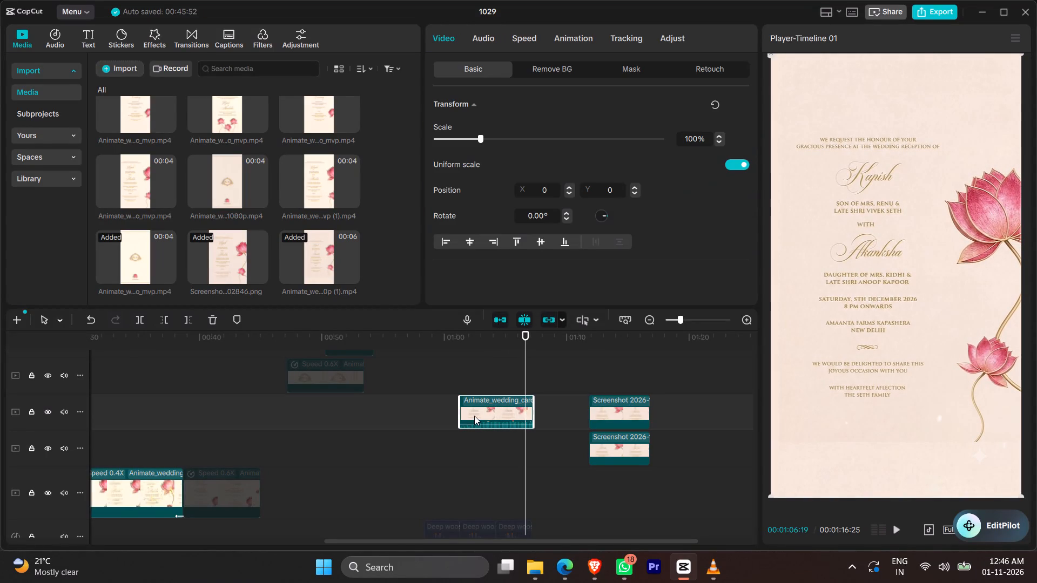
pyautogui.hotkey('ctrl', 'c')
pyautogui.hotkey('ctrl', 'v')
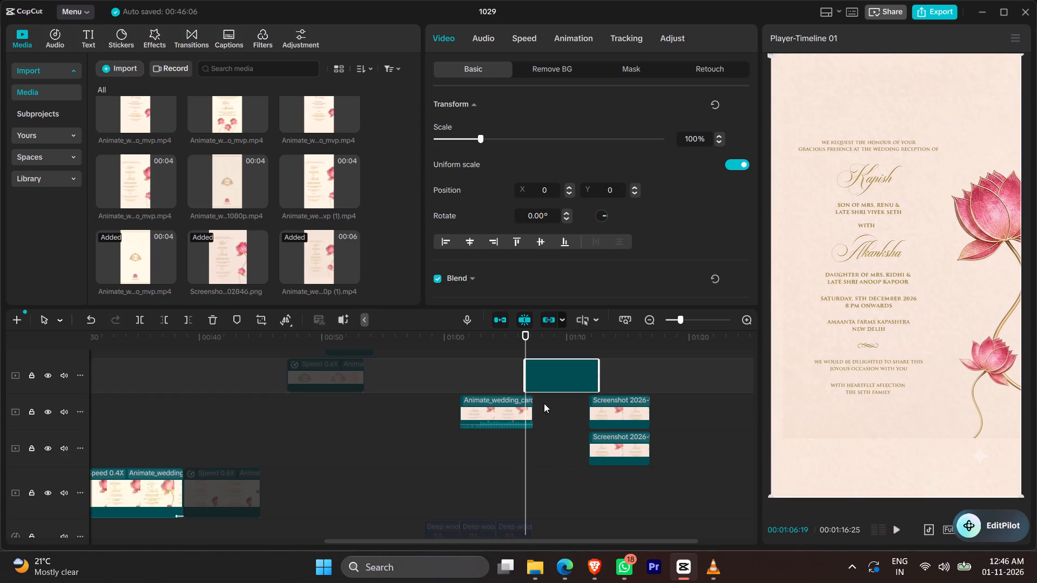
pyautogui.moveTo(555, 383); pyautogui.dragTo(491, 377)
# Crop the lower animation clip to a small square of blank background in the card's upper right corner.
pyautogui.click(495, 403)
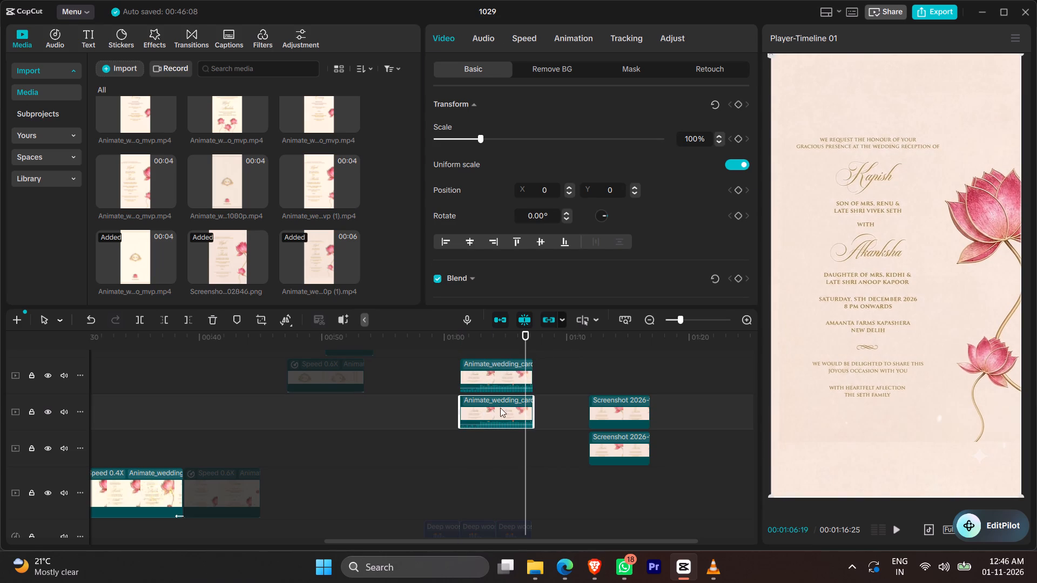
pyautogui.click(262, 321)
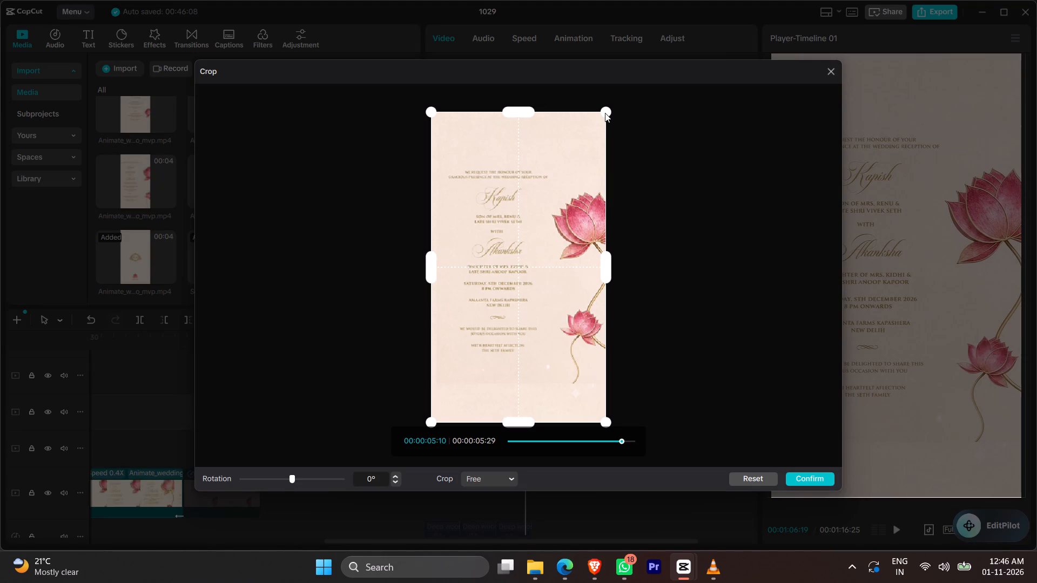
pyautogui.moveTo(433, 421); pyautogui.dragTo(544, 143)
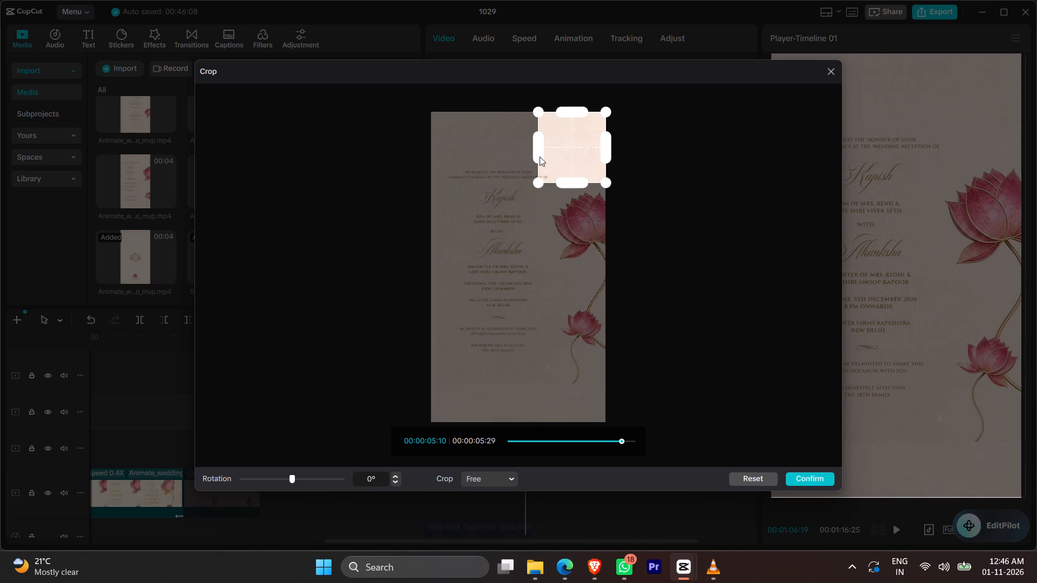
pyautogui.moveTo(545, 150); pyautogui.dragTo(582, 123)
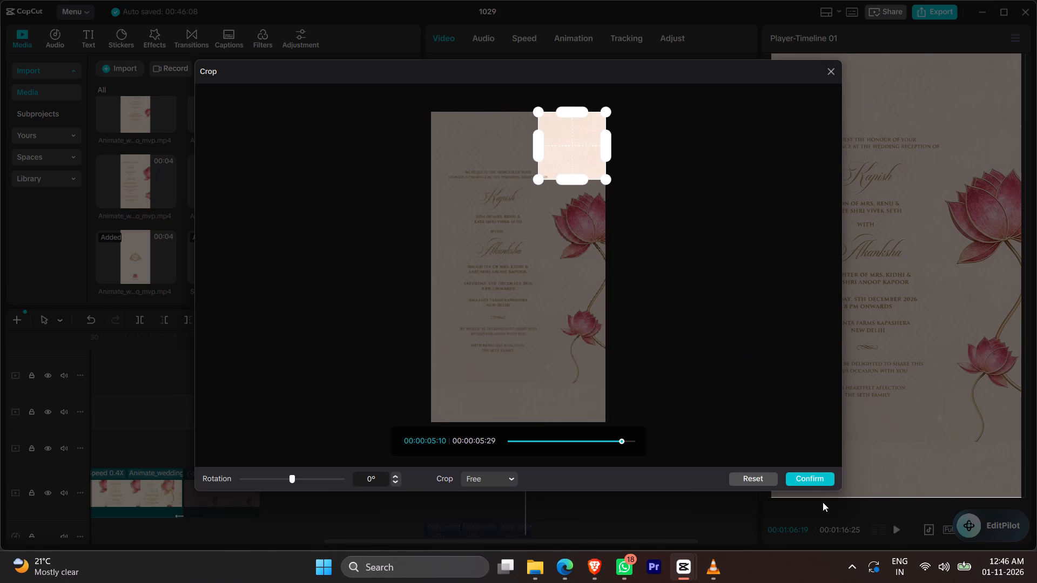
pyautogui.click(805, 471)
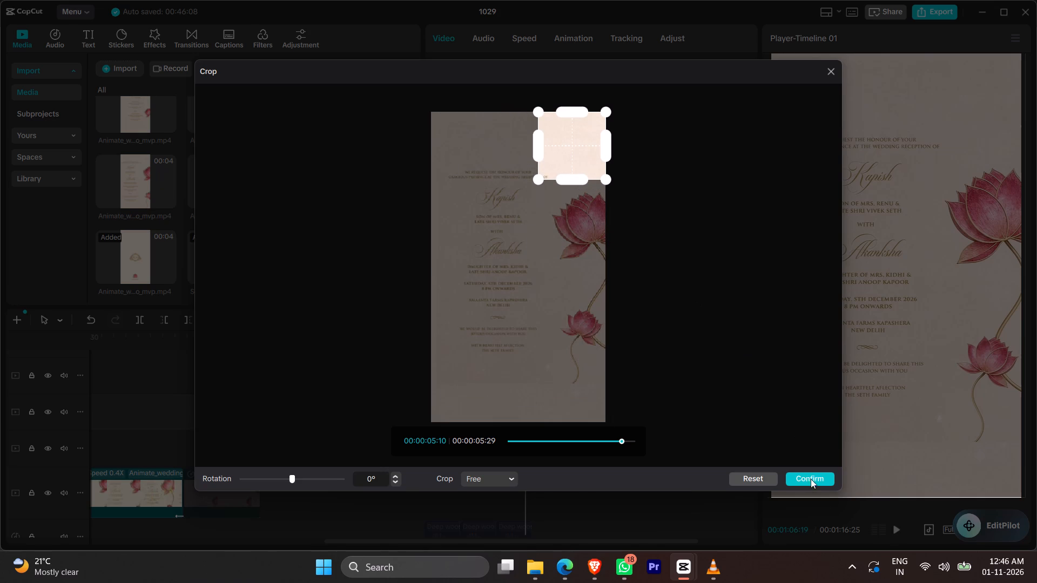
pyautogui.click(811, 479)
pyautogui.click(262, 316)
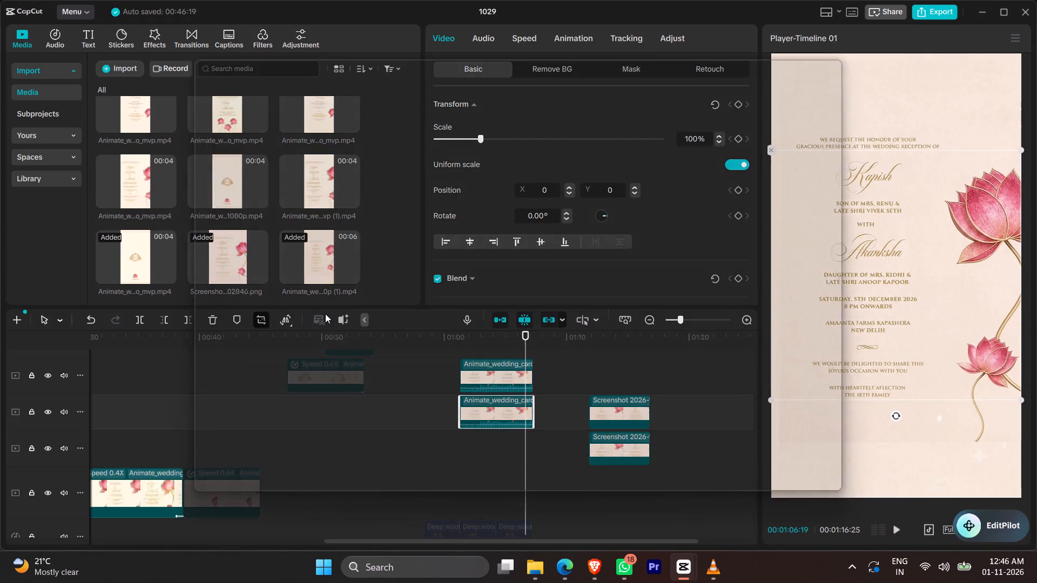
pyautogui.moveTo(538, 179); pyautogui.dragTo(573, 173)
pyautogui.moveTo(570, 142); pyautogui.dragTo(548, 330)
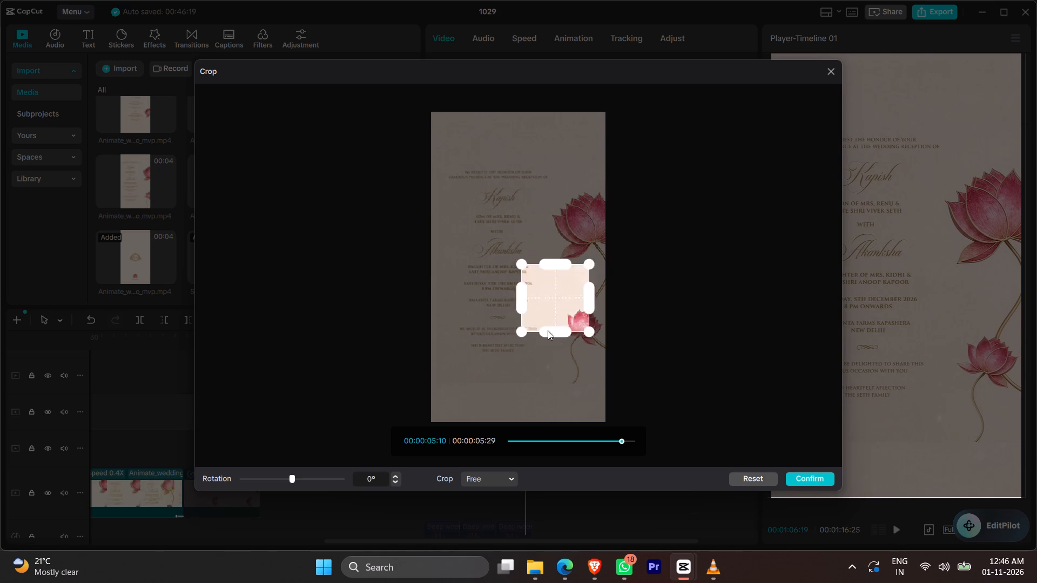
pyautogui.moveTo(548, 330); pyautogui.dragTo(469, 116)
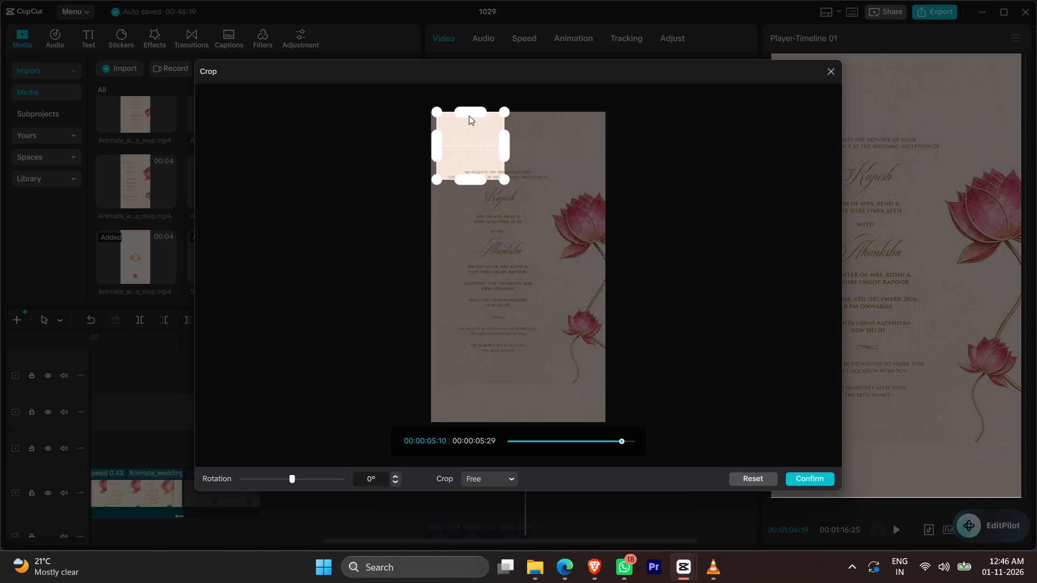
pyautogui.moveTo(469, 116); pyautogui.dragTo(683, 105)
pyautogui.click(808, 479)
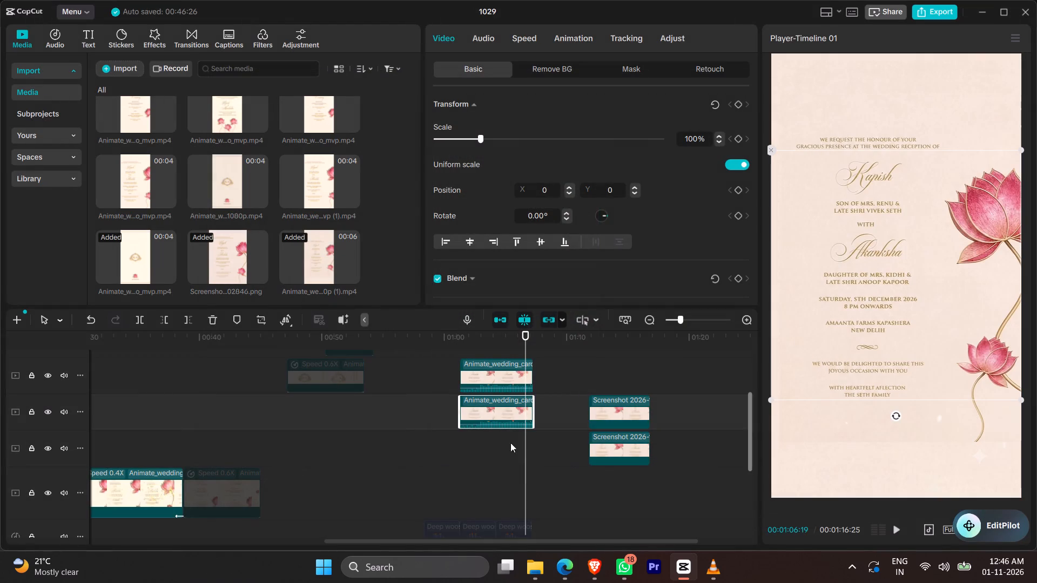
# Move the cropped background clip upward over the card's text area, to about X 0, Y 435.
pyautogui.click(487, 337)
pyautogui.click(499, 417)
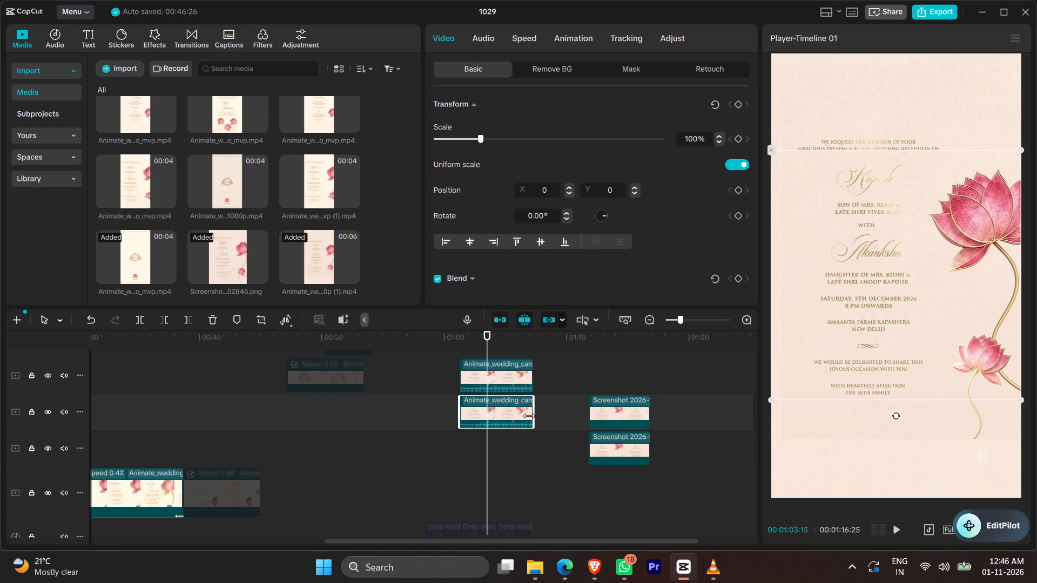
pyautogui.moveTo(832, 326); pyautogui.dragTo(844, 343)
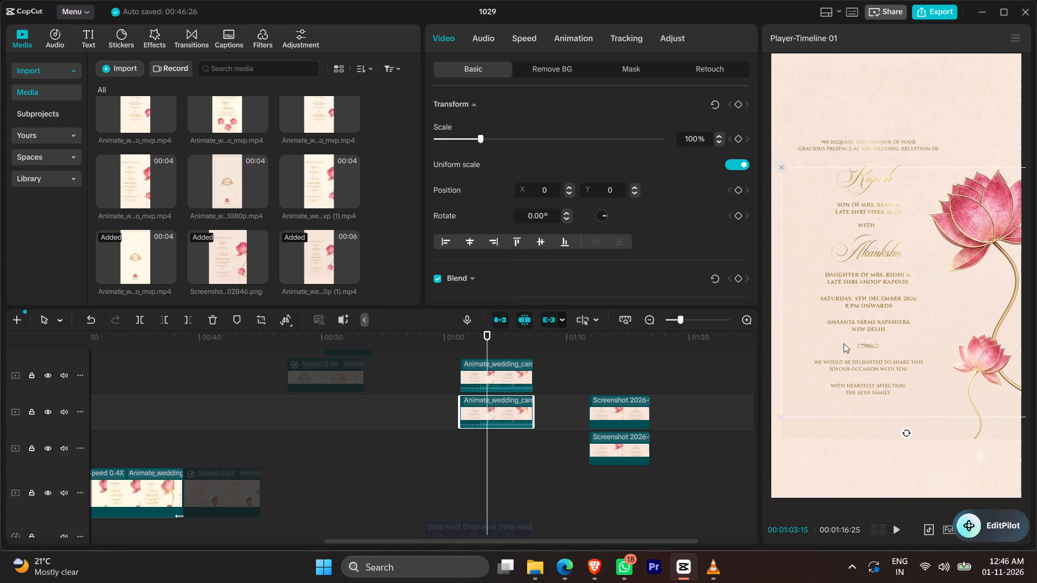
pyautogui.moveTo(844, 343); pyautogui.dragTo(832, 276)
pyautogui.scroll(8, 453, 455)
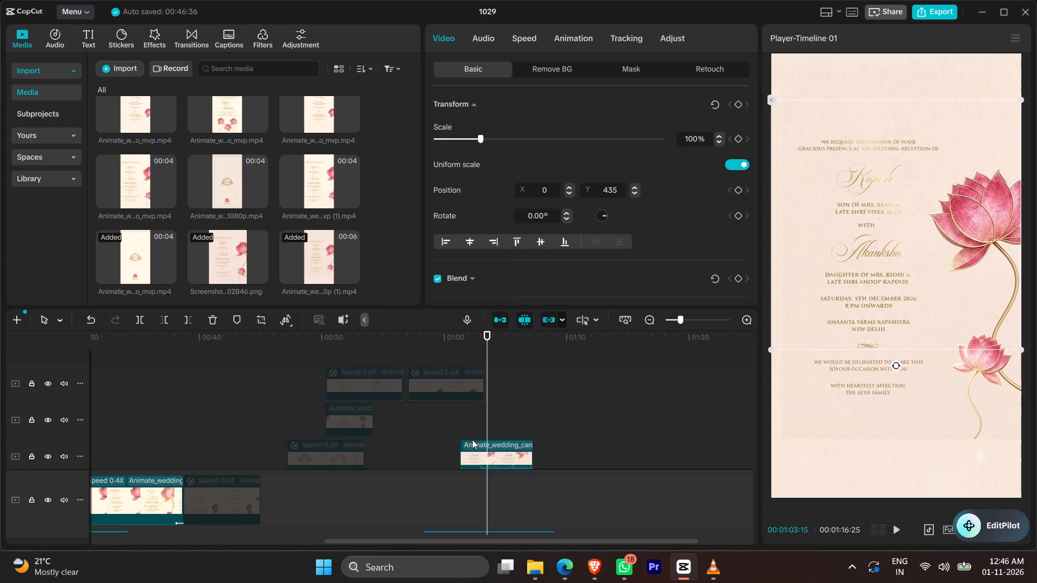
# Enlarge the cropped background clip to 260% and move it to the card's bottom, at about X 149, Y -840.
pyautogui.scroll(-8, 472, 439)
pyautogui.scroll(3, 475, 436)
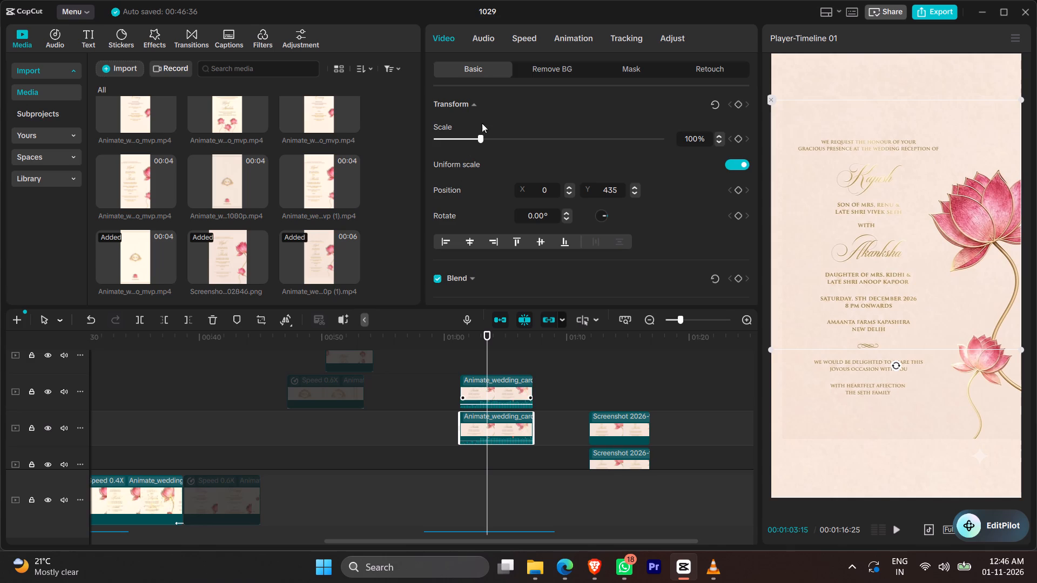
pyautogui.click(614, 64)
pyautogui.click(469, 74)
pyautogui.moveTo(472, 149); pyautogui.dragTo(488, 145)
pyautogui.moveTo(477, 136); pyautogui.dragTo(502, 137)
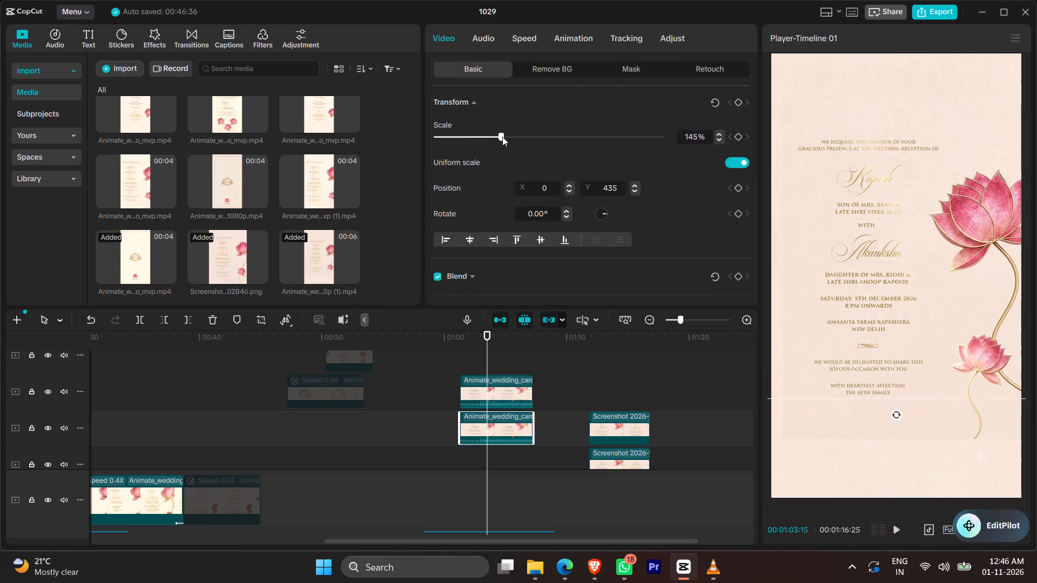
pyautogui.moveTo(502, 137); pyautogui.dragTo(553, 136)
pyautogui.moveTo(885, 98); pyautogui.dragTo(841, 270)
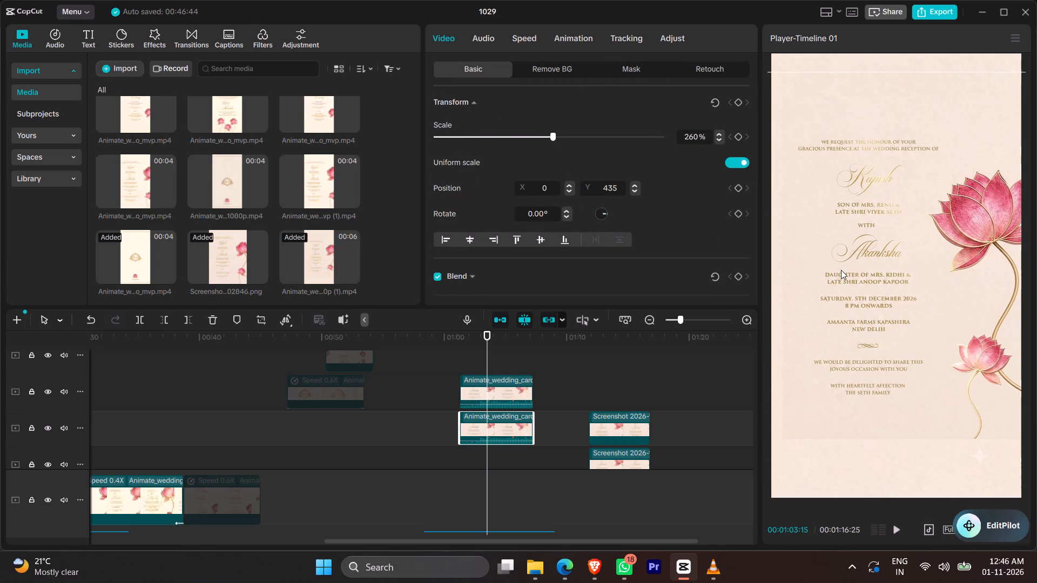
pyautogui.moveTo(841, 270); pyautogui.dragTo(903, 246)
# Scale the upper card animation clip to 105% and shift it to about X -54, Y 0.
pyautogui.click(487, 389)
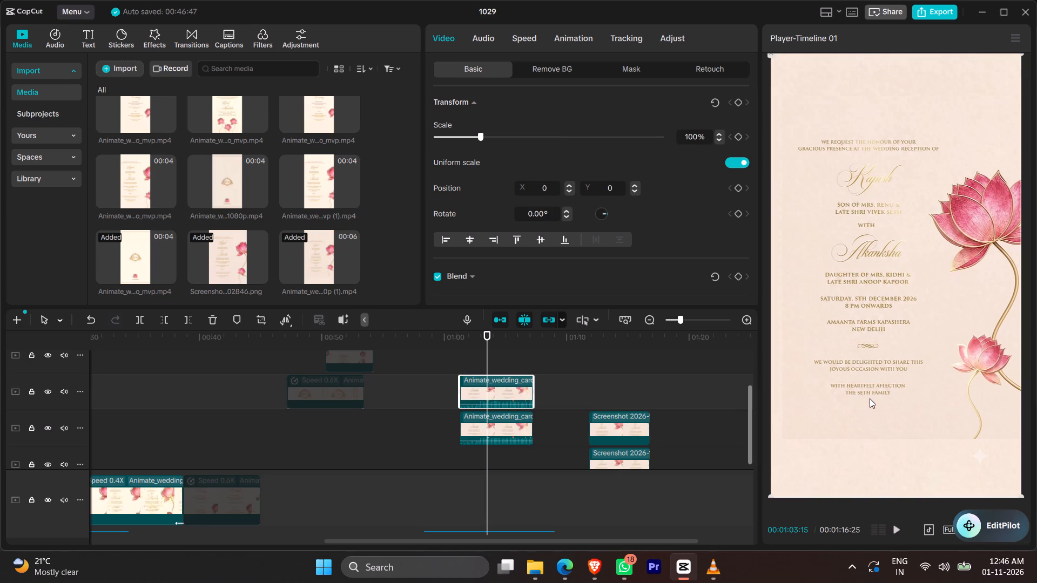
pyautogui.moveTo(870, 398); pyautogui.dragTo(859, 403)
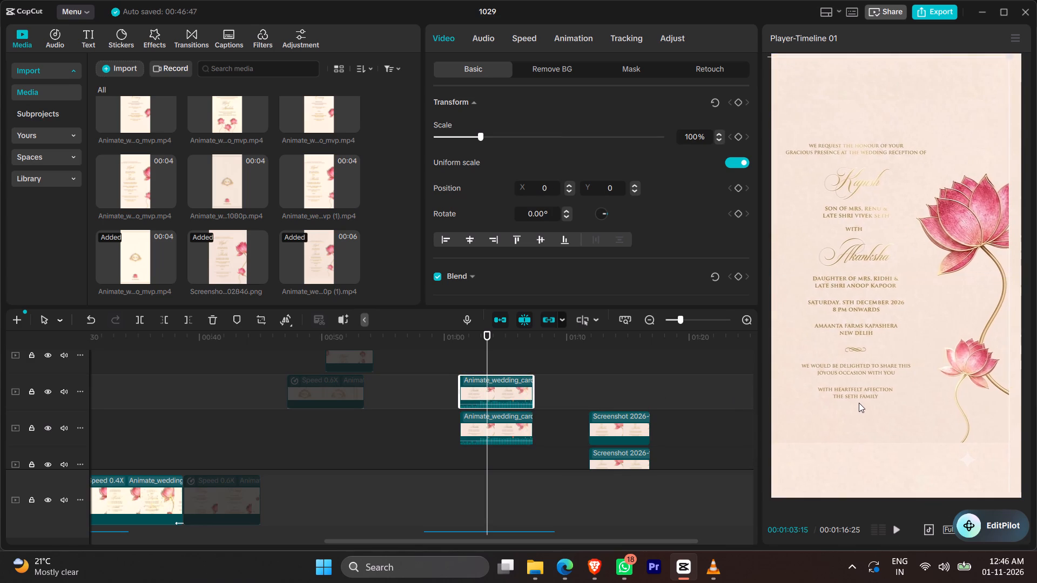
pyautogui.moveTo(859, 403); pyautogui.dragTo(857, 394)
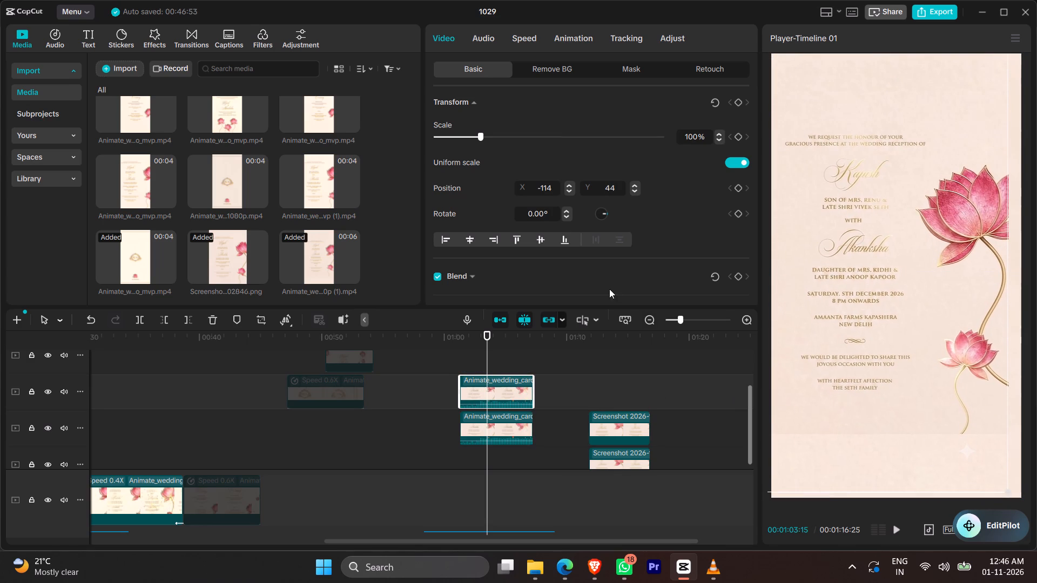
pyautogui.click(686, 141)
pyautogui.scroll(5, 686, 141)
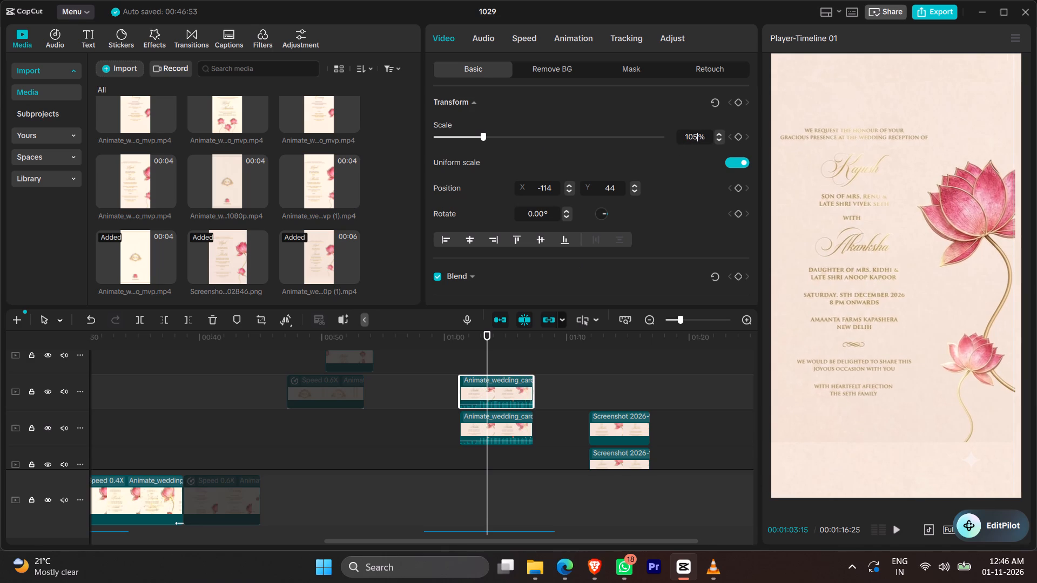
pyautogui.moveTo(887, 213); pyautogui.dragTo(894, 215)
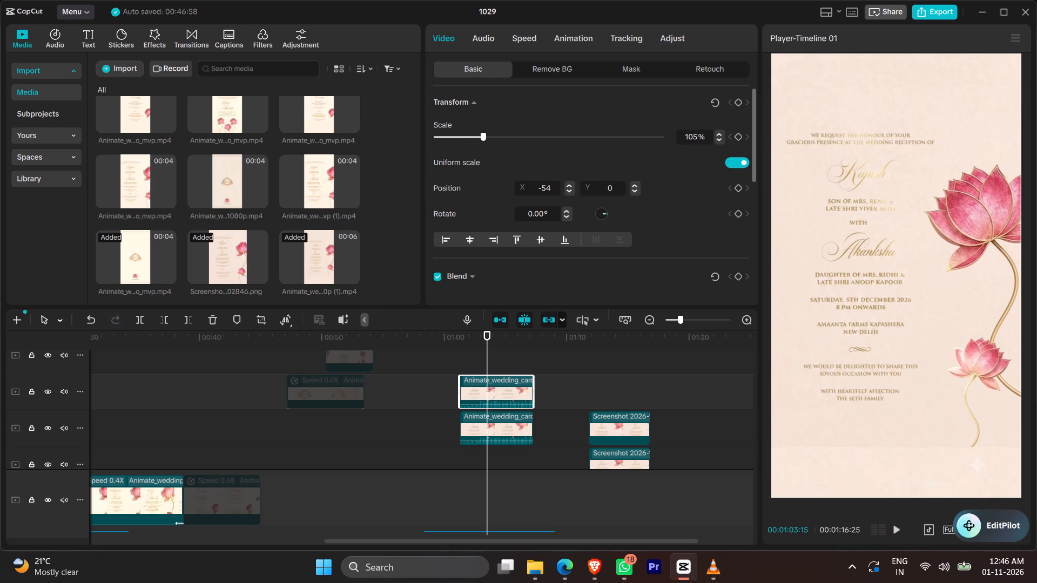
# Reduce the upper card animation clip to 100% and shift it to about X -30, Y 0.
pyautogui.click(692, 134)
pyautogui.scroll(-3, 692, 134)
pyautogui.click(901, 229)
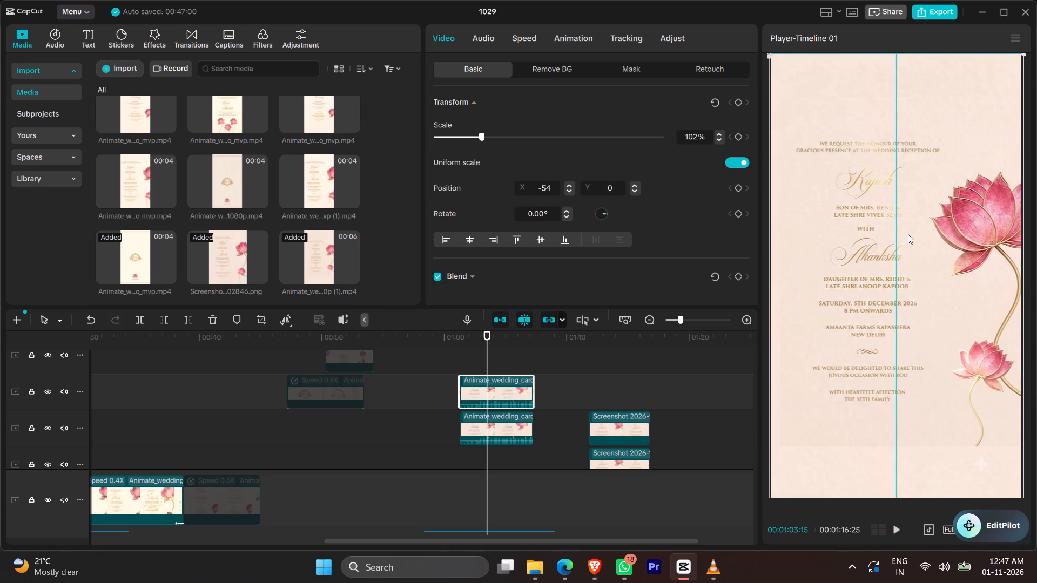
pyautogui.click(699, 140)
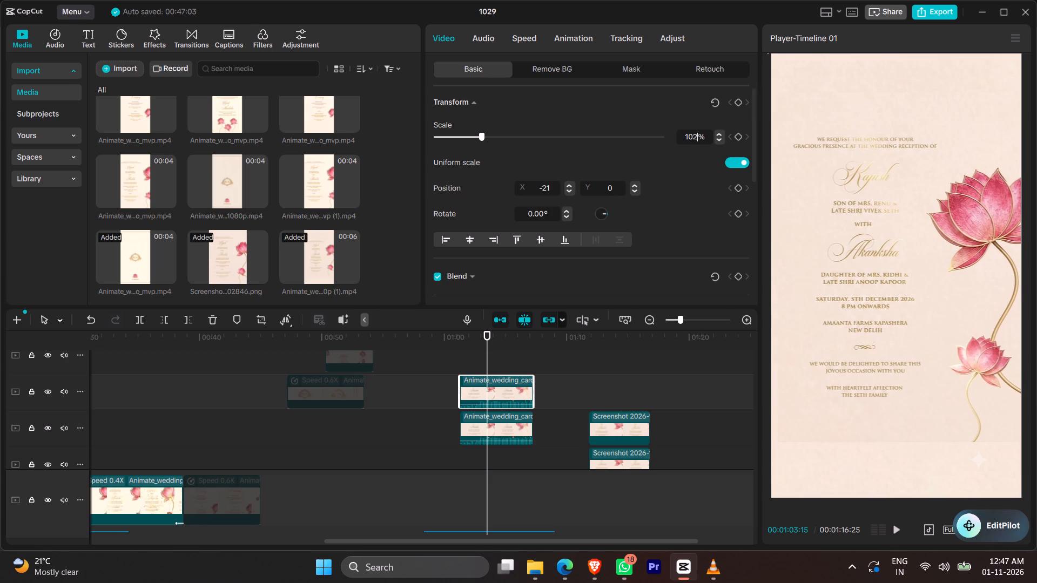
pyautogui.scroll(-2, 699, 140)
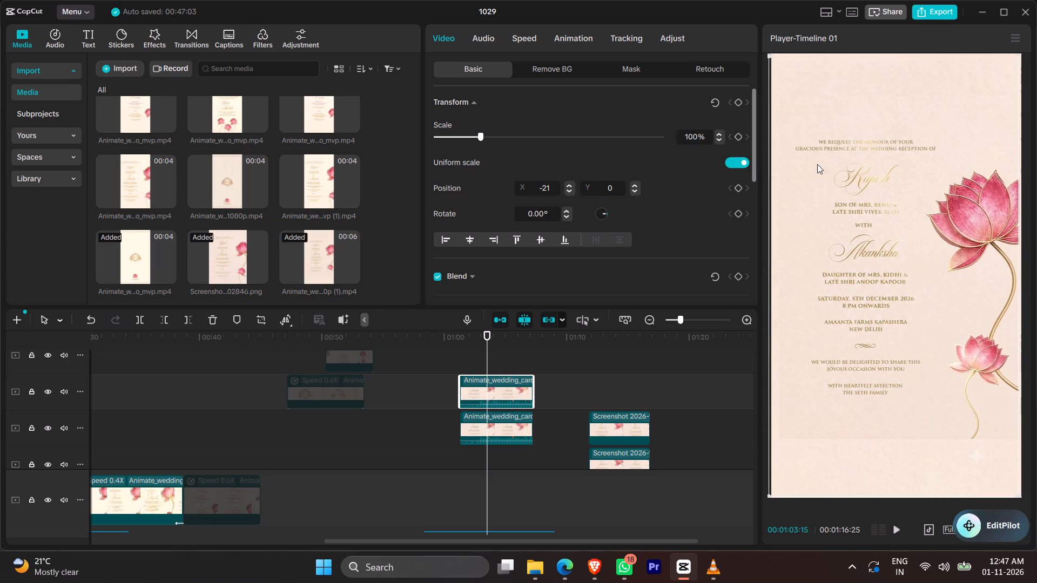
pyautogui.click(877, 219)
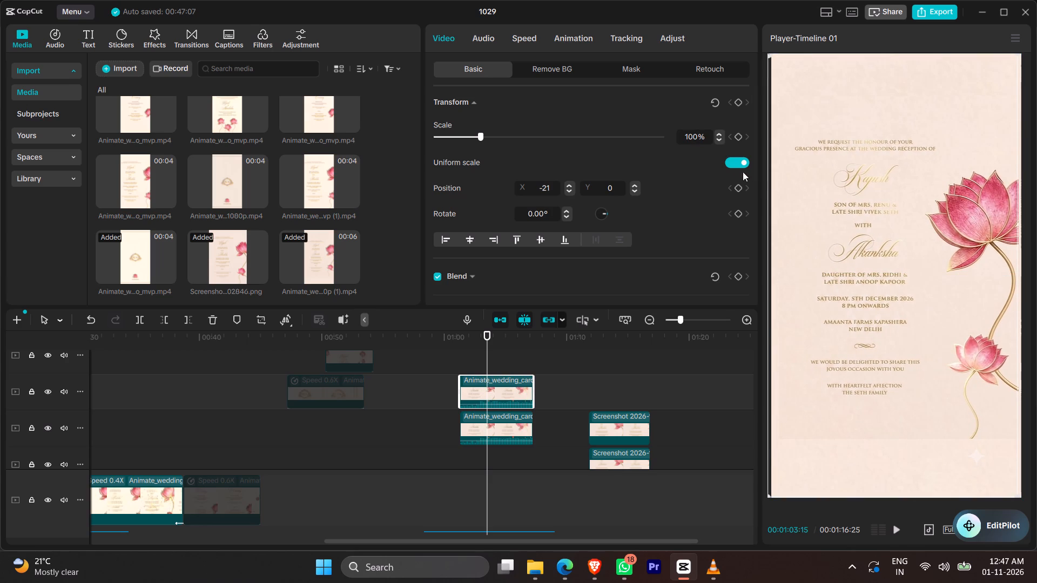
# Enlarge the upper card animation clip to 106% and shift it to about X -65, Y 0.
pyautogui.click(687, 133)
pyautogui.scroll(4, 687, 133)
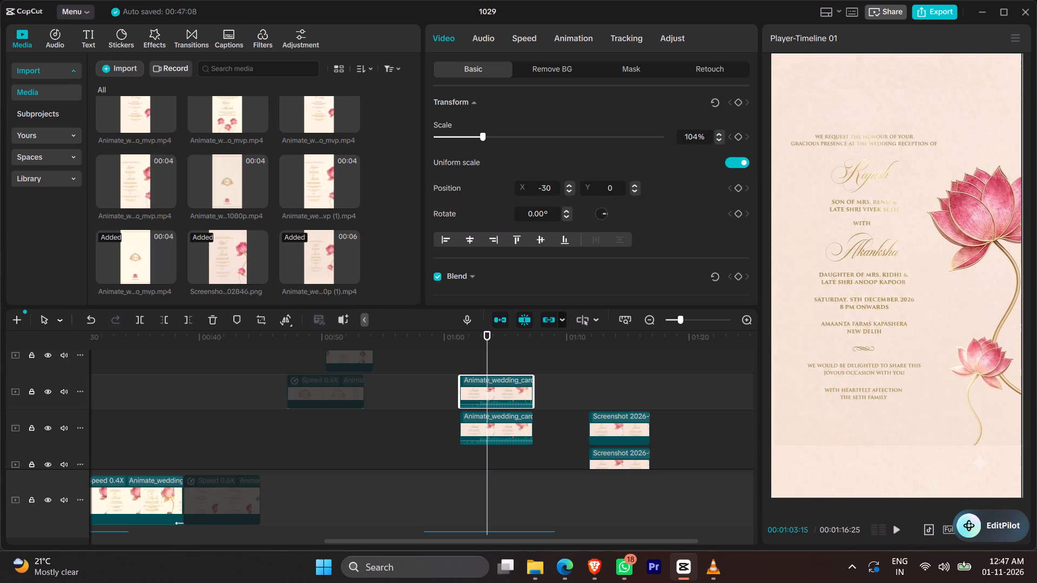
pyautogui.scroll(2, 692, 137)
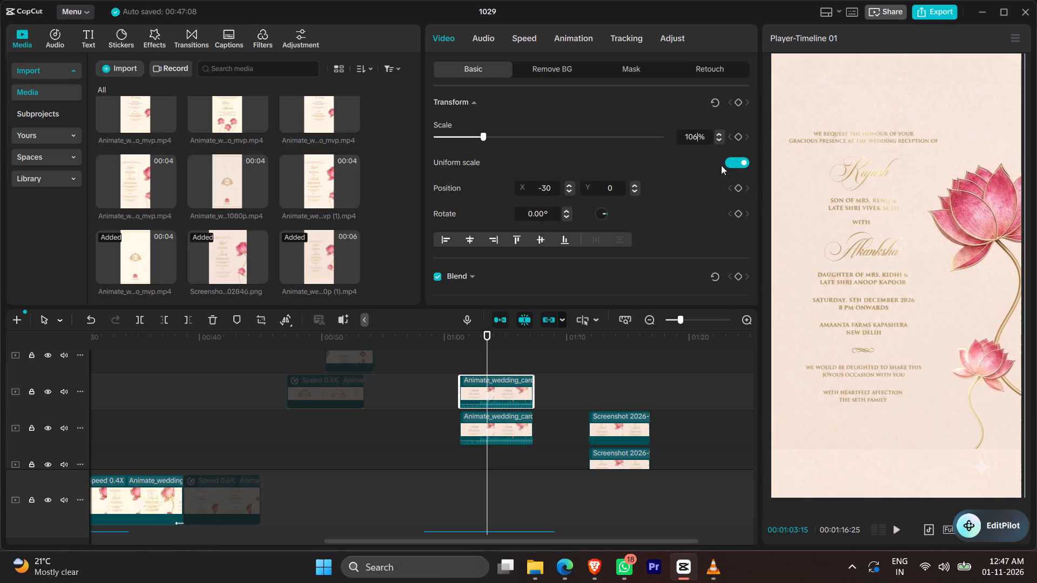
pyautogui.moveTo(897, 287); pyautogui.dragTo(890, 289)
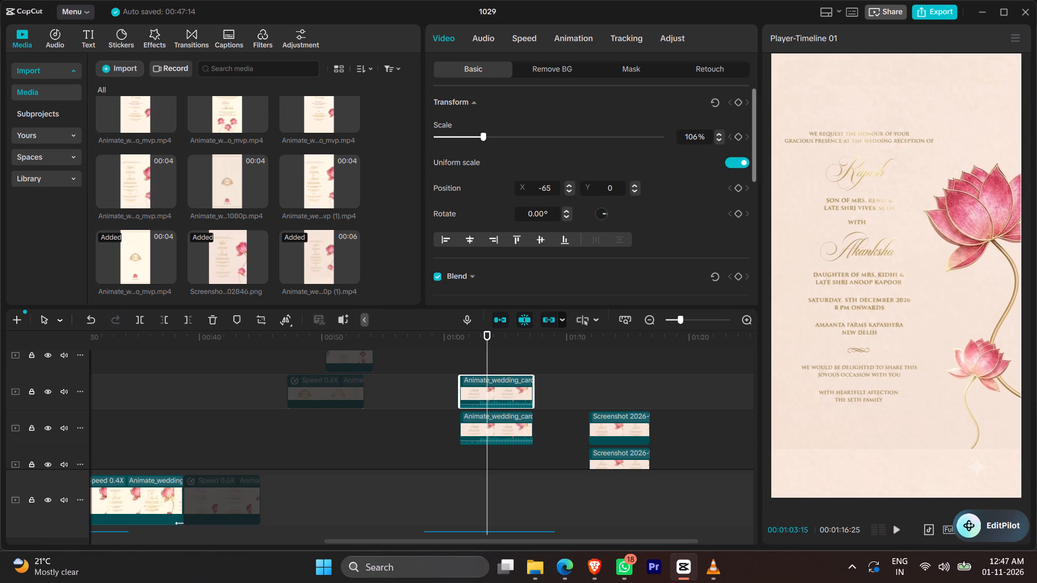
# Set the upper card animation clip's scale to 104% and move it to about X -43, Y -77.
pyautogui.click(689, 134)
pyautogui.scroll(-2, 689, 134)
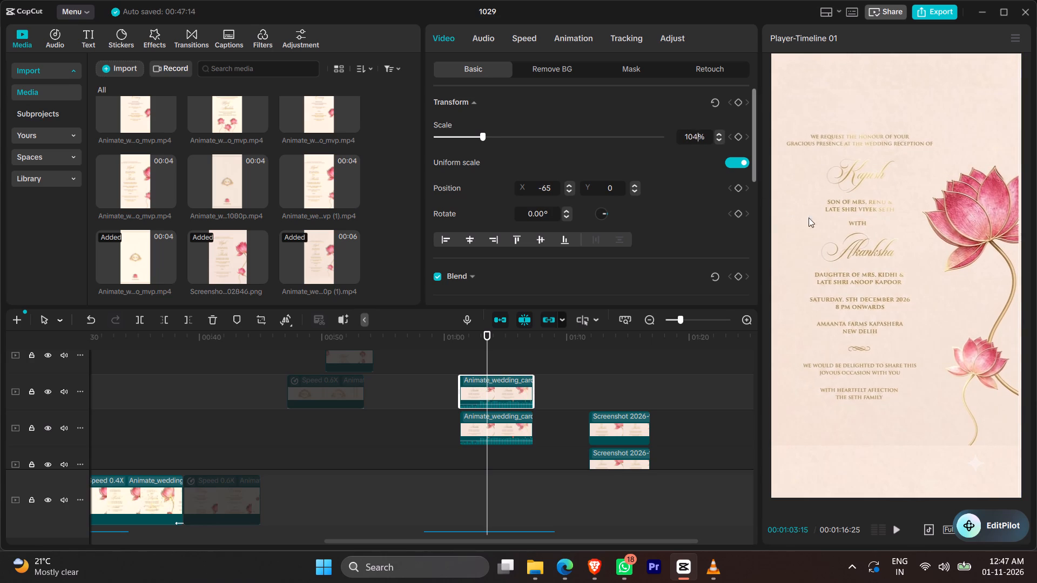
pyautogui.moveTo(889, 249); pyautogui.dragTo(891, 247)
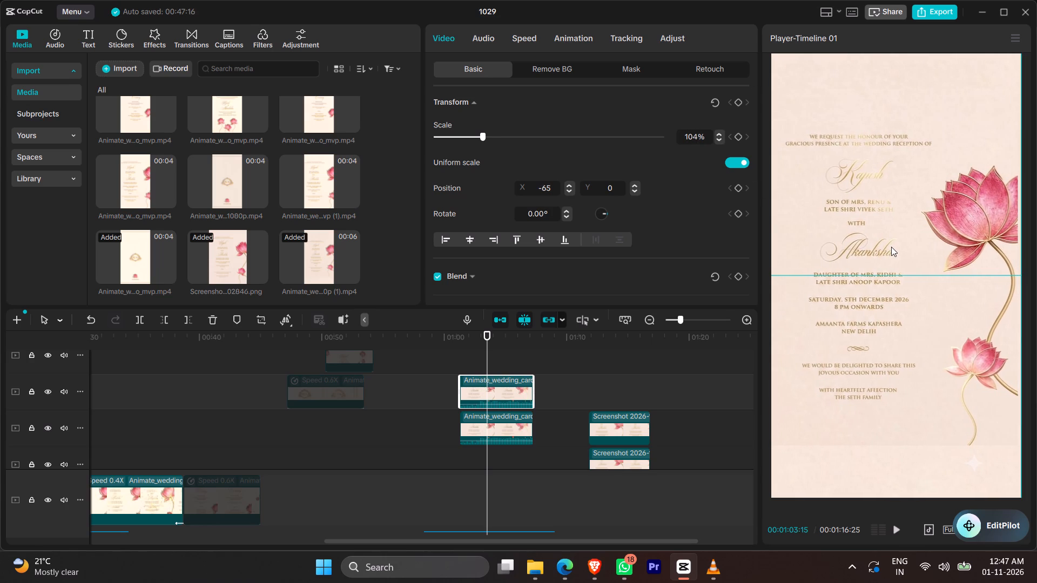
pyautogui.moveTo(891, 247); pyautogui.dragTo(892, 260)
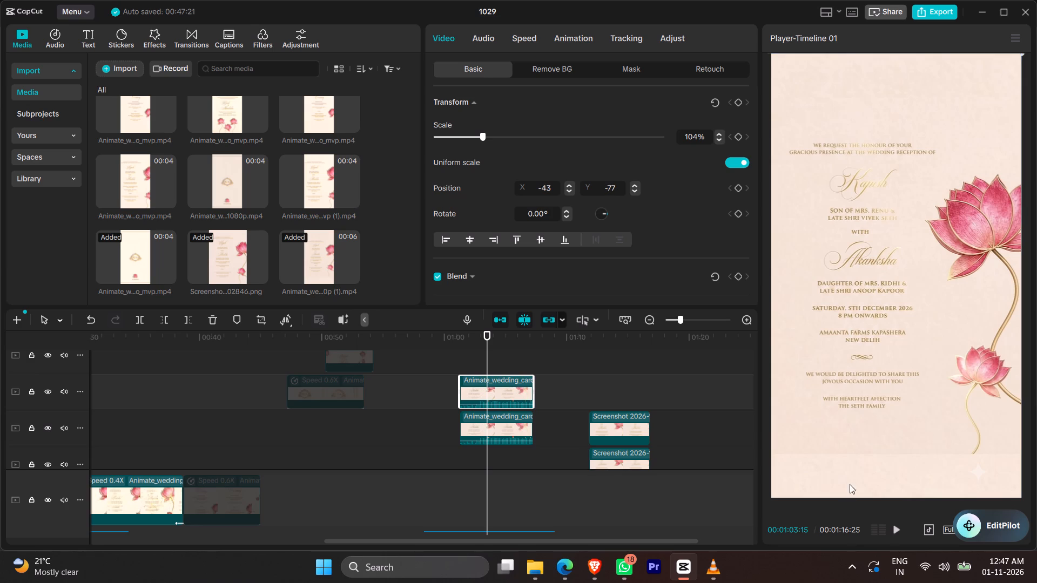
# Duplicate the enlarged background clip and align the copy directly above the original, with matching start times.
pyautogui.click(487, 423)
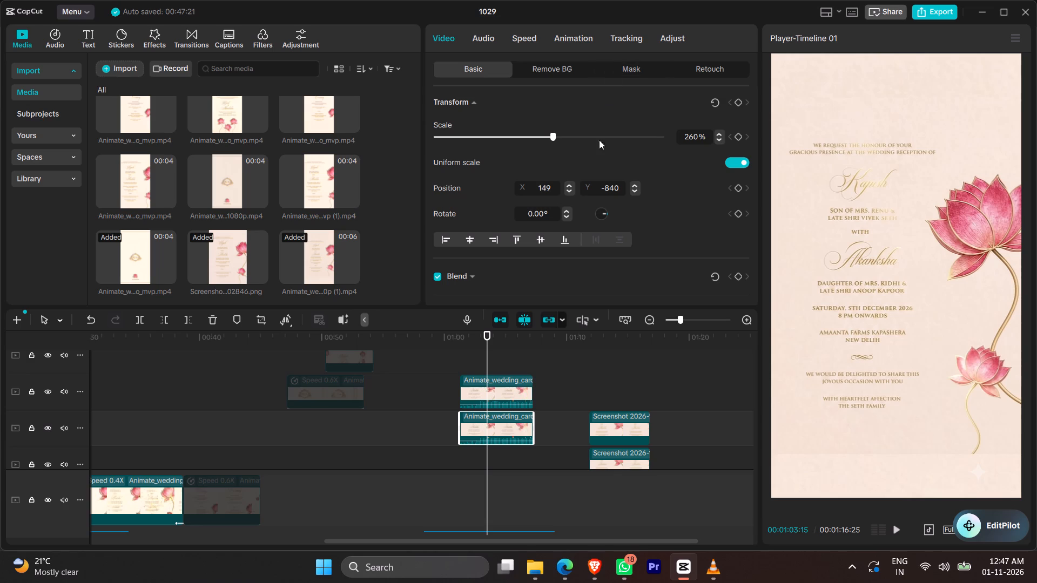
pyautogui.hotkey('ctrl', 'c')
pyautogui.hotkey('ctrl', 'v')
pyautogui.moveTo(510, 425); pyautogui.dragTo(491, 421)
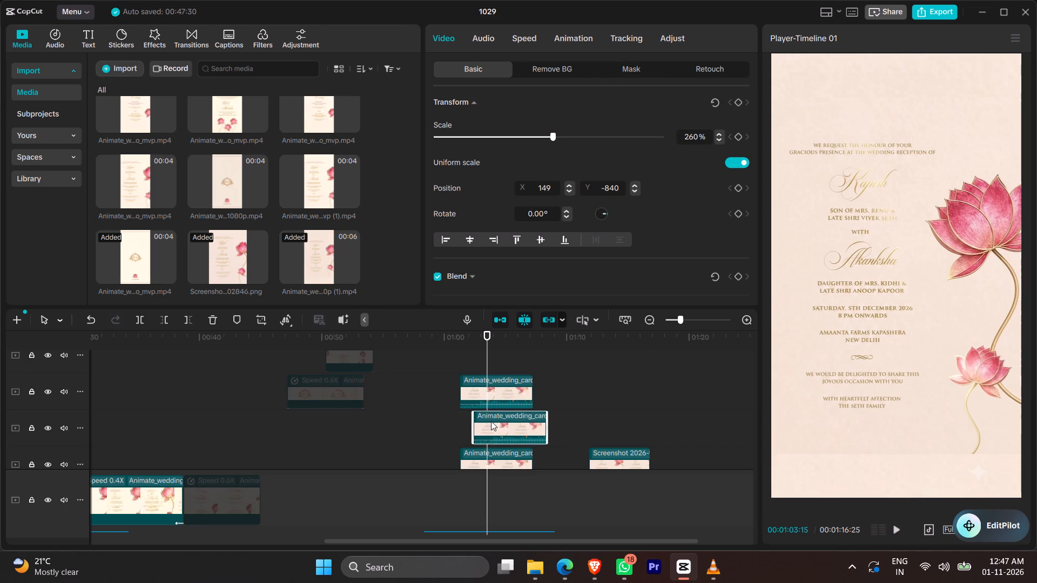
pyautogui.moveTo(491, 421); pyautogui.dragTo(484, 421)
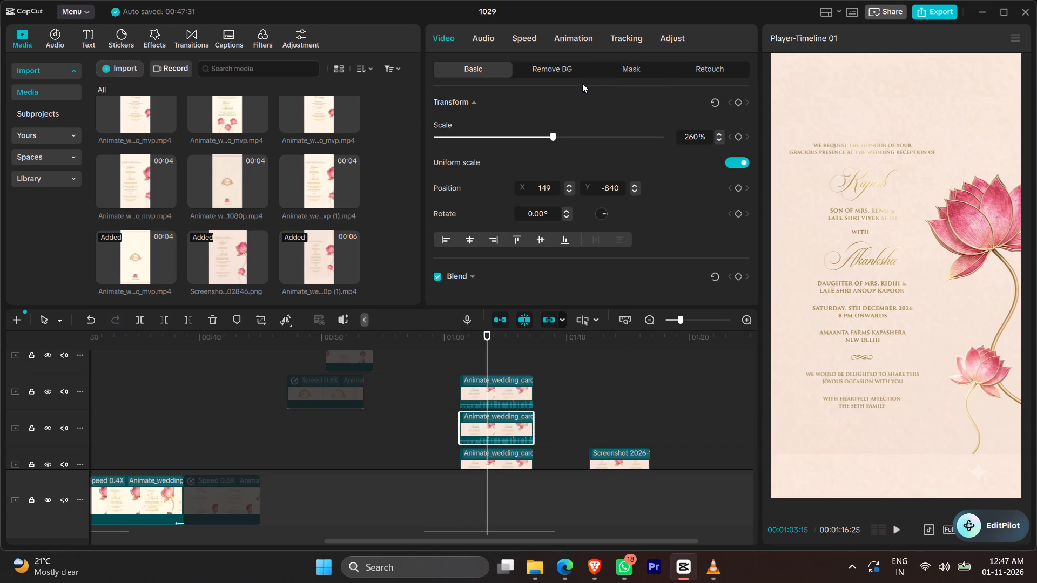
# Add a Split mask to the background copy and place its horizontal line below the card text, at about Y -45.
pyautogui.click(626, 64)
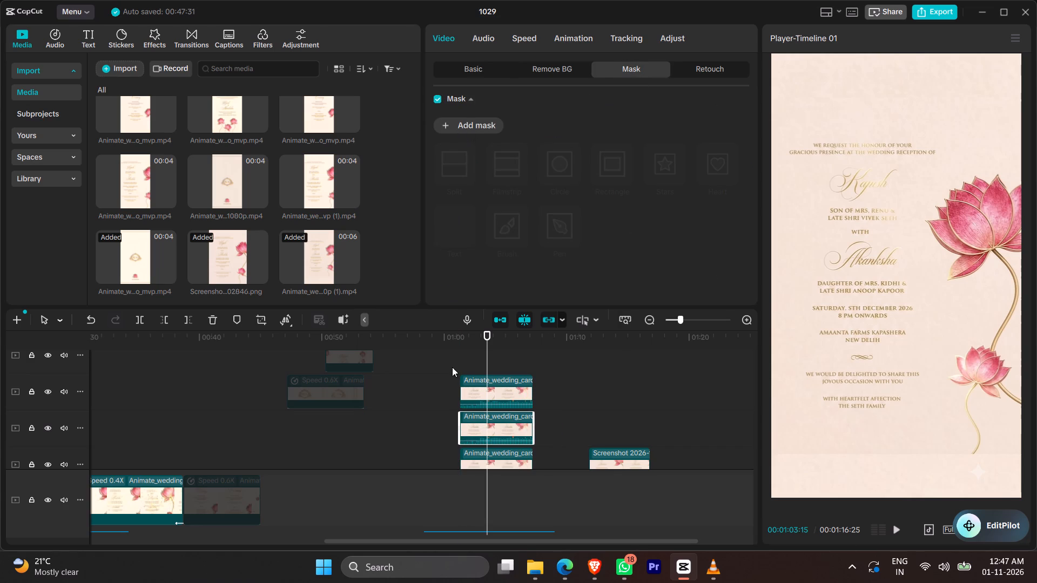
pyautogui.click(474, 127)
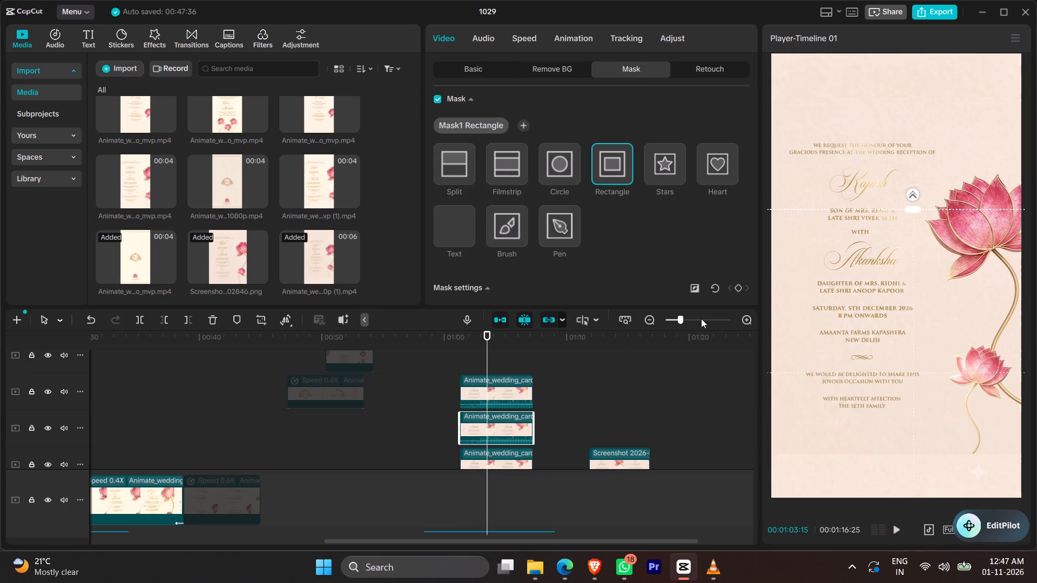
pyautogui.moveTo(913, 211); pyautogui.dragTo(916, 359)
pyautogui.click(457, 171)
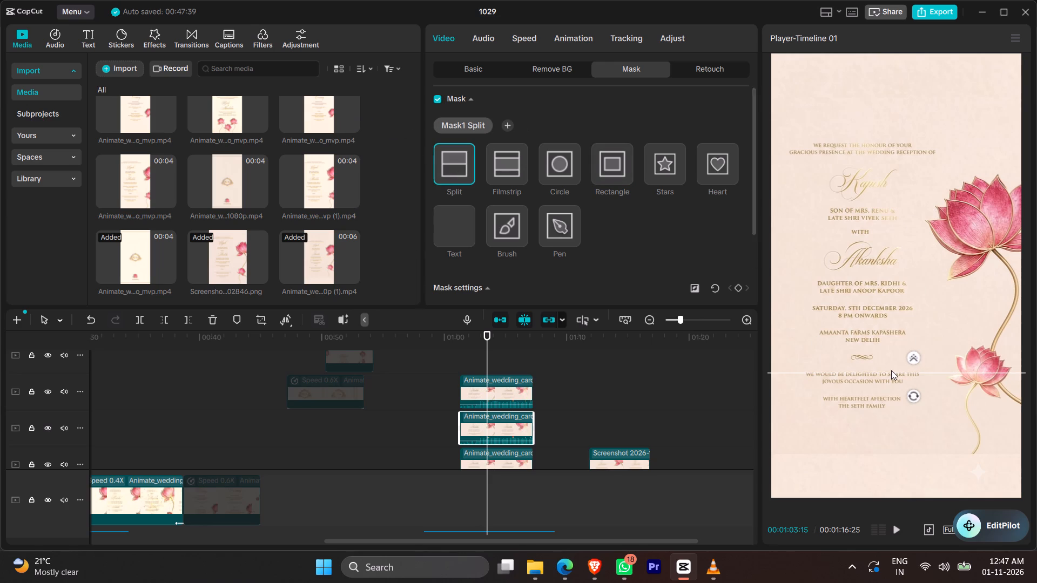
pyautogui.moveTo(892, 371); pyautogui.dragTo(892, 440)
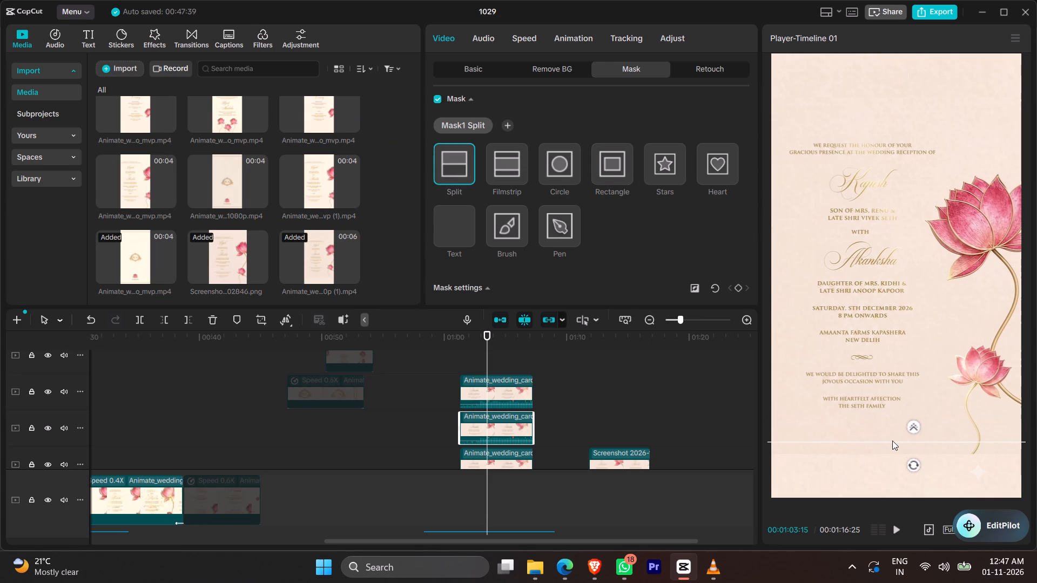
pyautogui.moveTo(892, 440); pyautogui.dragTo(892, 442)
# Move the masked background copy to a track above the card animation and invert its mask.
pyautogui.moveTo(501, 430); pyautogui.dragTo(503, 359)
pyautogui.scroll(-1, 665, 236)
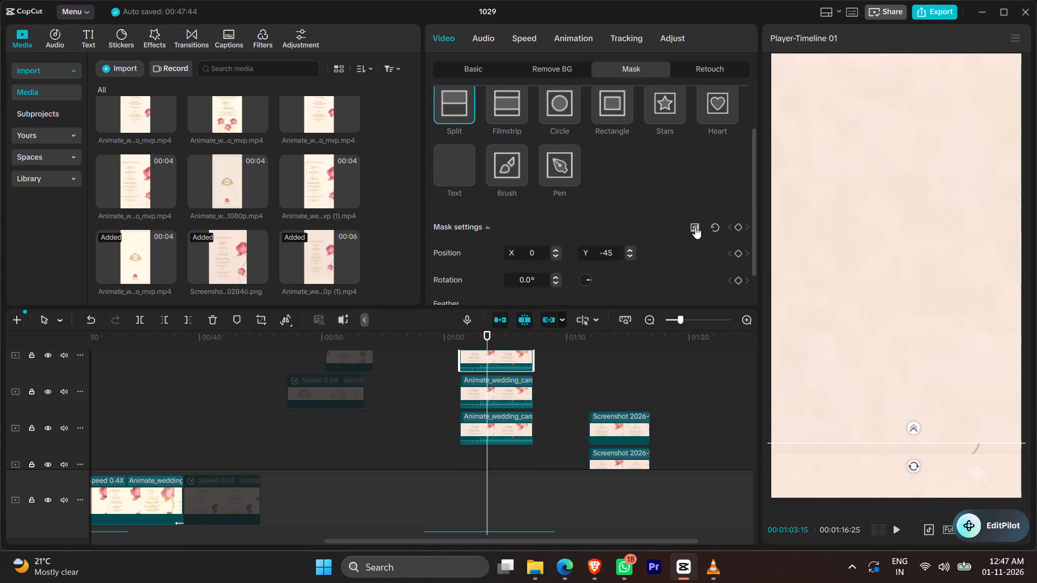
pyautogui.click(695, 227)
# Feather the split mask to about 43 and raise its line slightly, to about X -1, Y -40.
pyautogui.scroll(-3, 639, 210)
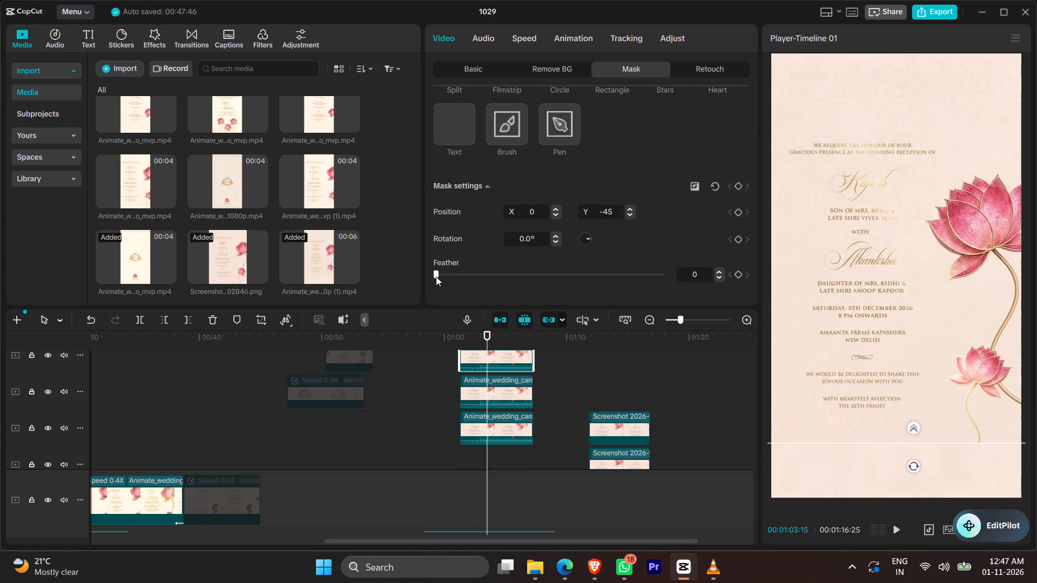
pyautogui.moveTo(435, 270); pyautogui.dragTo(542, 293)
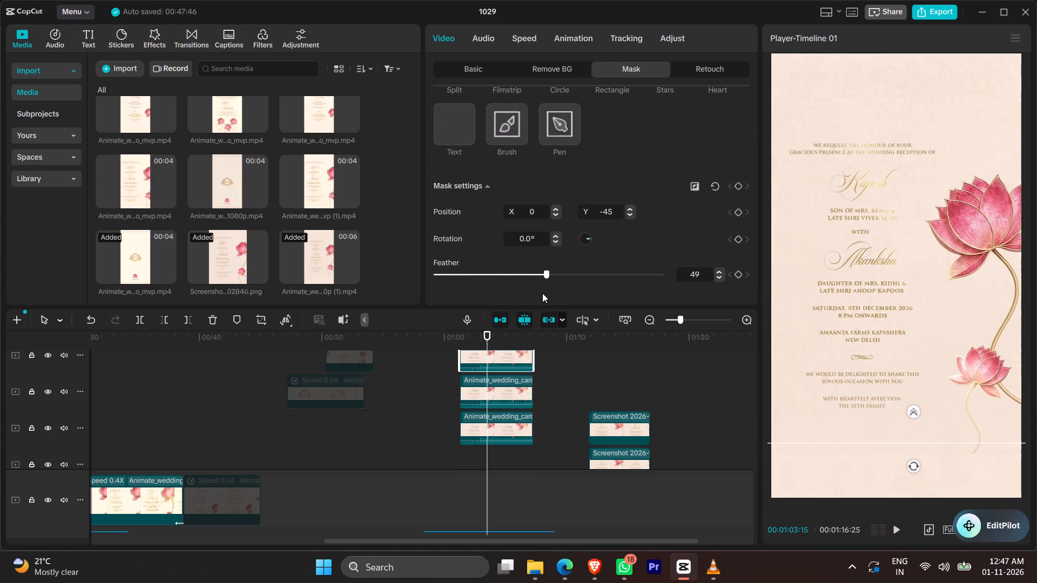
pyautogui.moveTo(542, 293); pyautogui.dragTo(530, 298)
pyautogui.moveTo(840, 439); pyautogui.dragTo(839, 433)
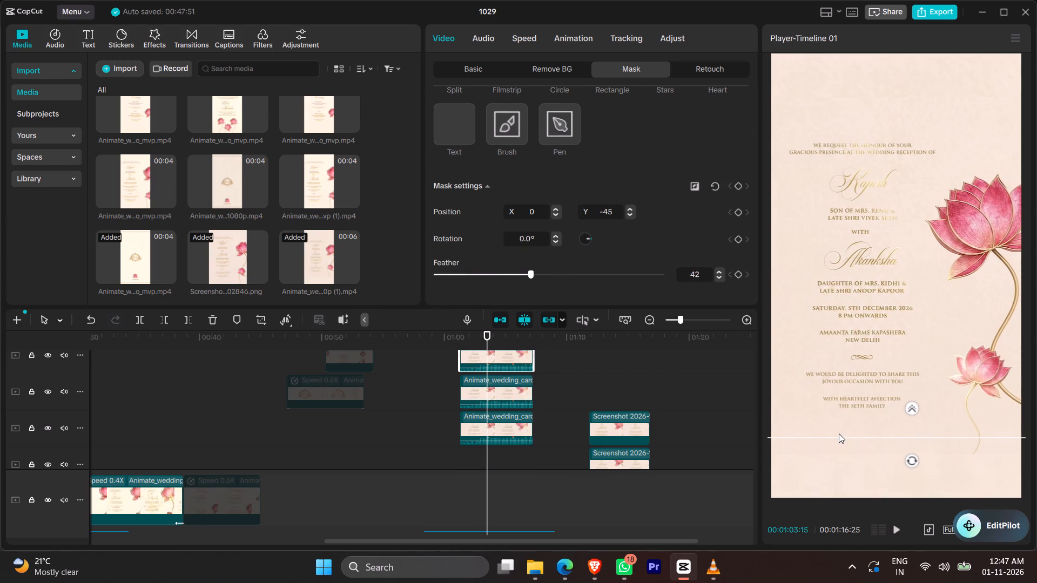
pyautogui.moveTo(839, 433); pyautogui.dragTo(839, 432)
pyautogui.moveTo(524, 270); pyautogui.dragTo(572, 276)
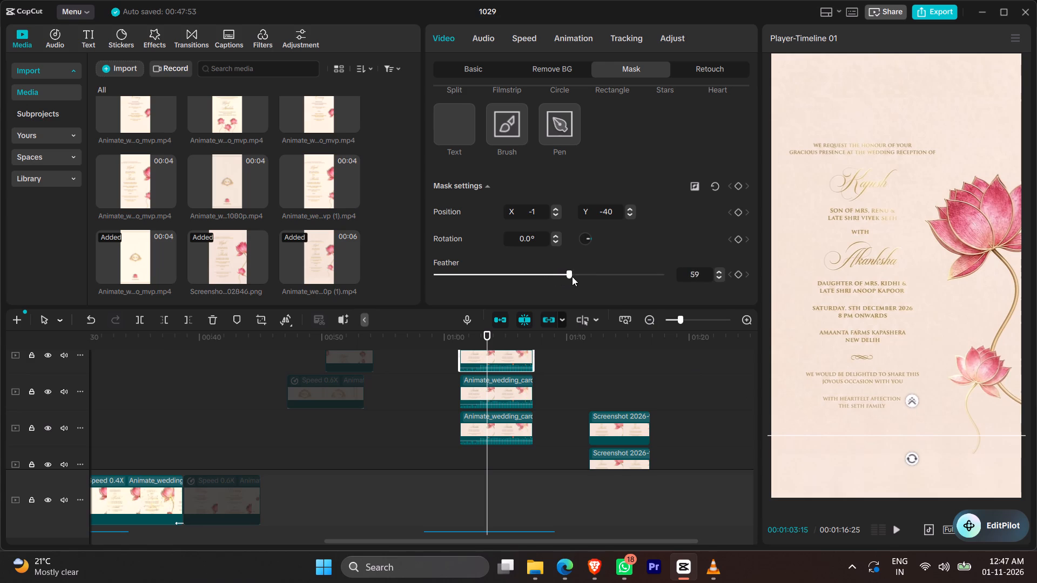
pyautogui.moveTo(572, 276); pyautogui.dragTo(683, 289)
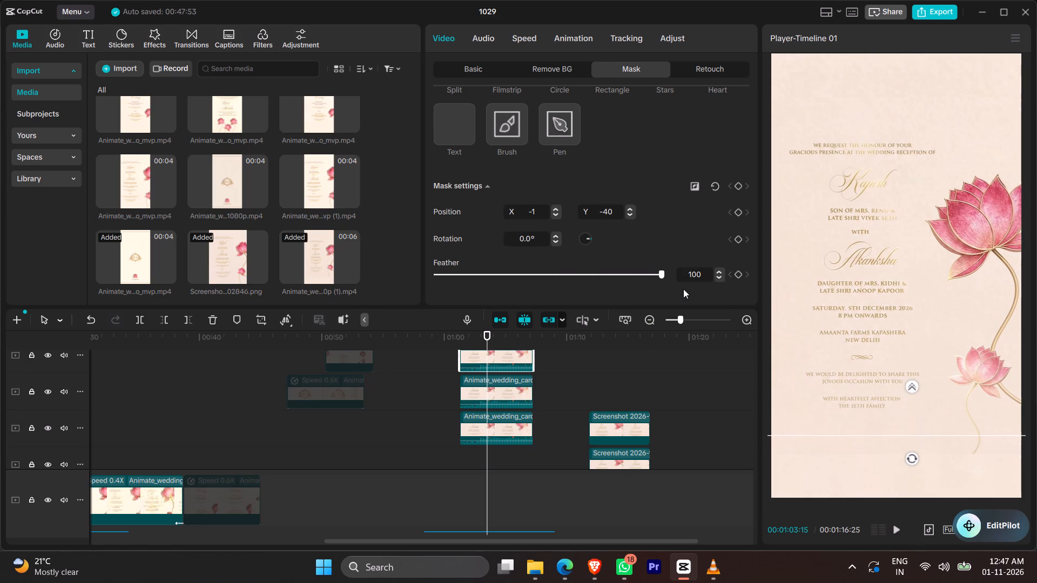
pyautogui.moveTo(683, 289); pyautogui.dragTo(477, 296)
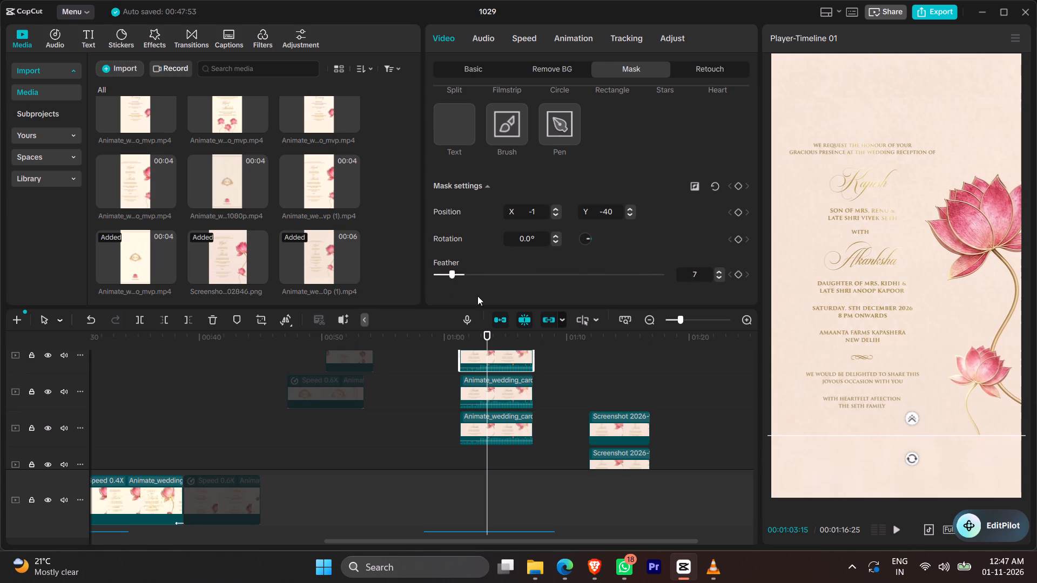
pyautogui.moveTo(477, 296); pyautogui.dragTo(533, 293)
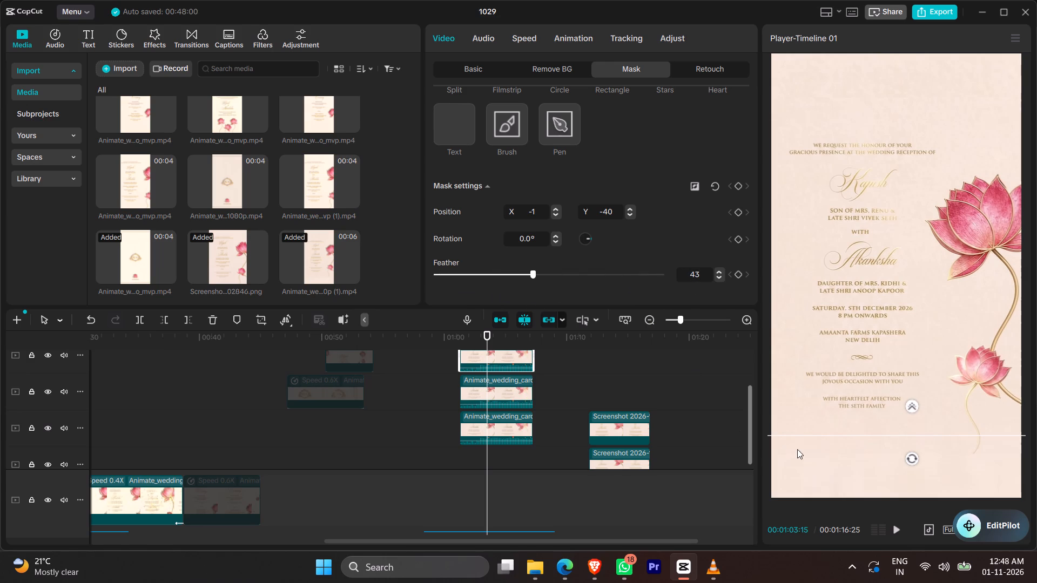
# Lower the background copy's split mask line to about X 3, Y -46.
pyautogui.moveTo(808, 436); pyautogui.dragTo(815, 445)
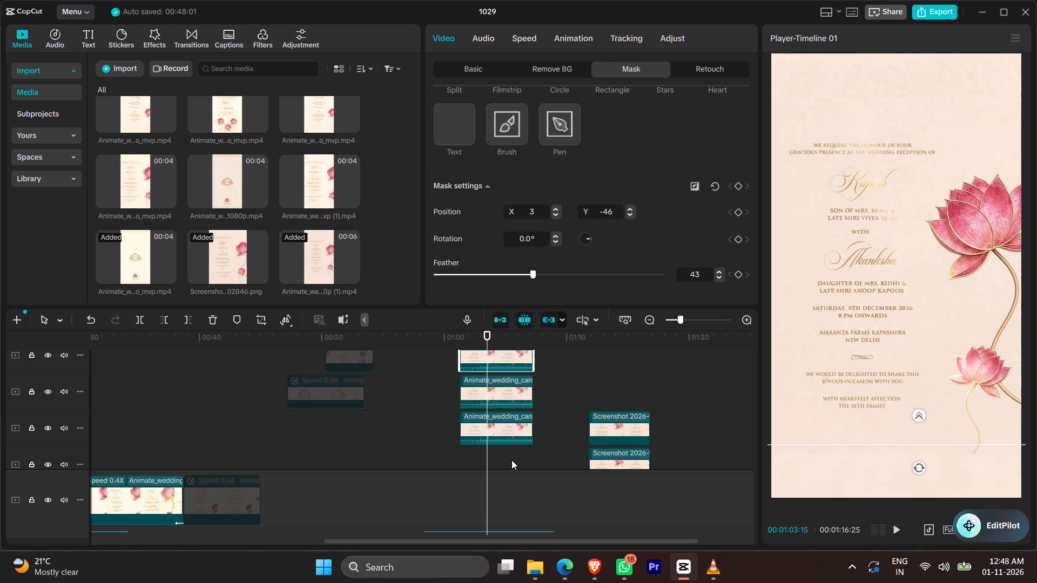
# Examine the card's lower background blend at several frames, enlarging the preview for detail and restoring it to fit.
pyautogui.click(511, 458)
pyautogui.click(481, 457)
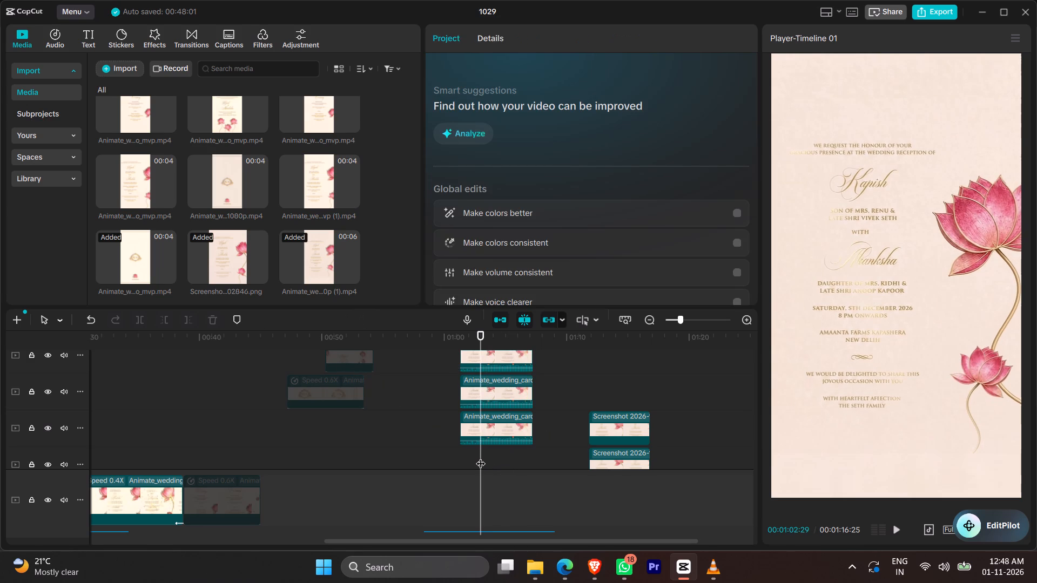
pyautogui.click(453, 453)
pyautogui.click(491, 455)
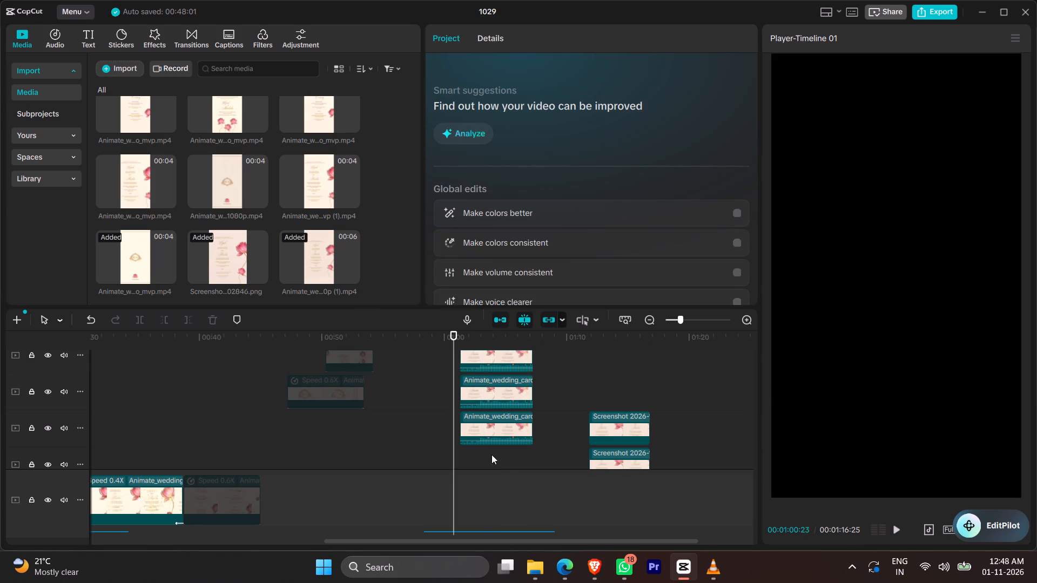
pyautogui.click(497, 455)
pyautogui.click(517, 451)
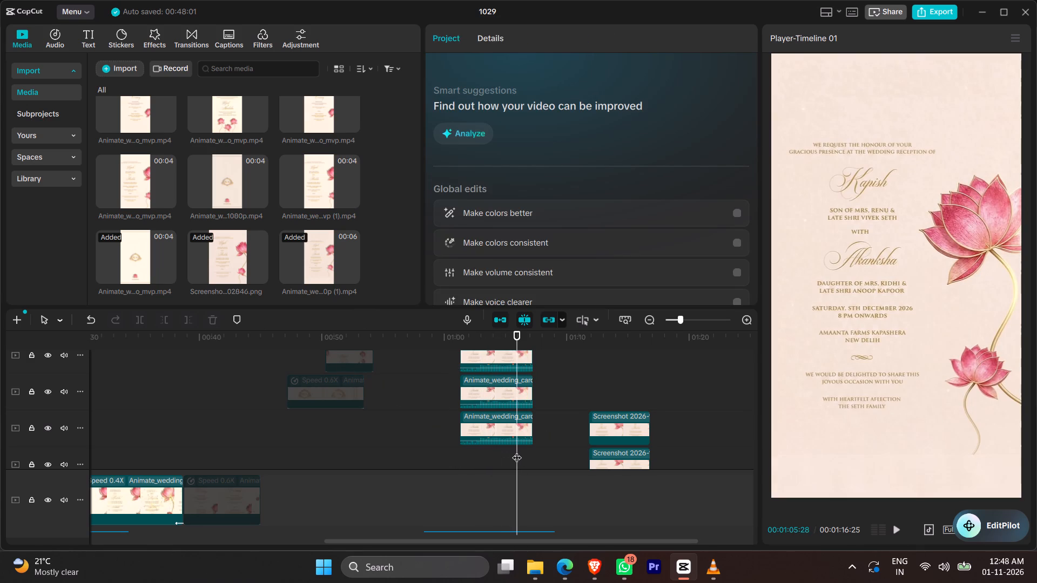
pyautogui.moveTo(981, 536); pyautogui.dragTo(160, 0)
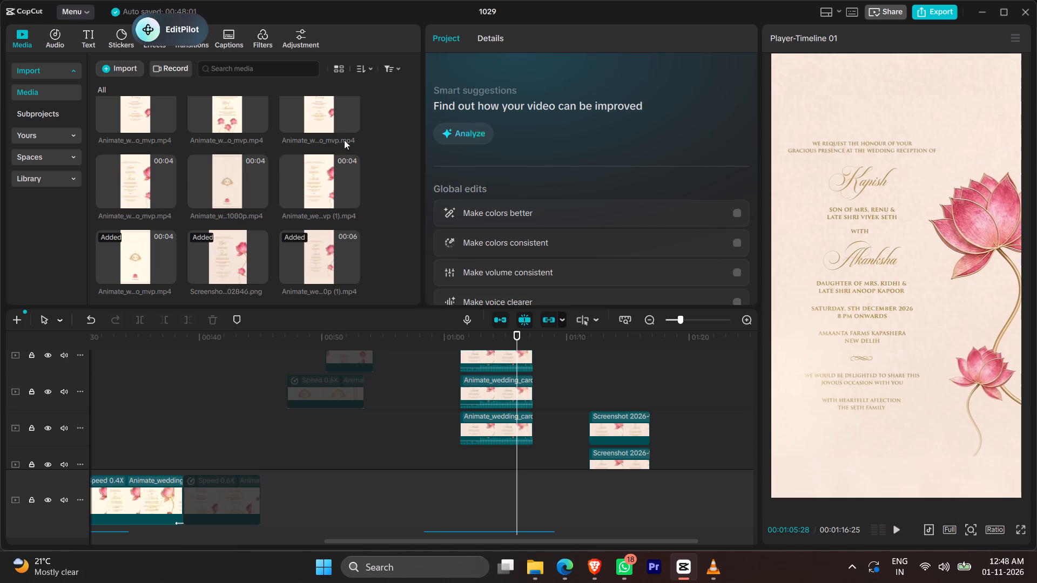
pyautogui.click(971, 525)
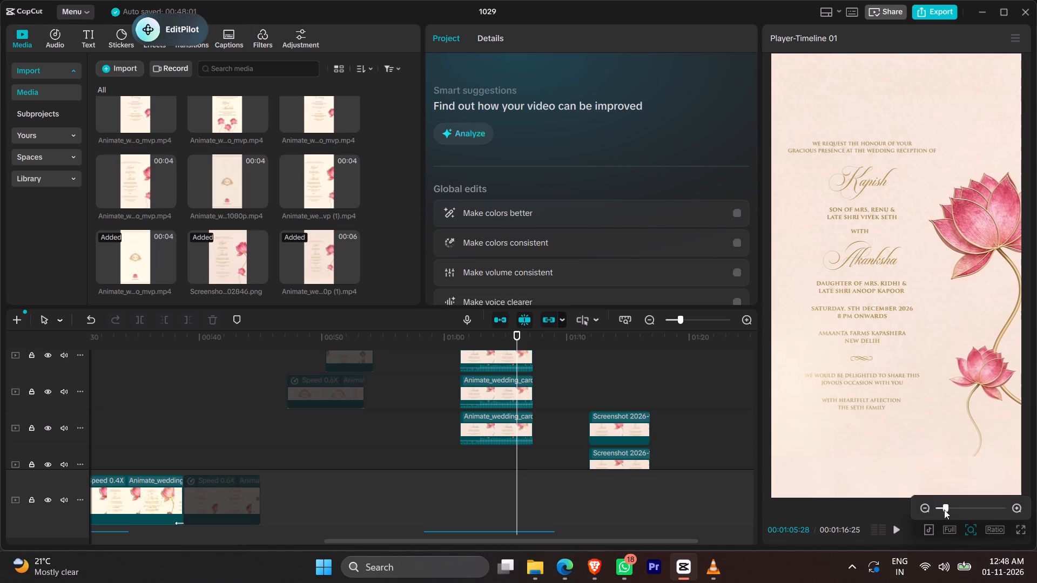
pyautogui.moveTo(945, 510); pyautogui.dragTo(968, 512)
pyautogui.moveTo(1002, 471); pyautogui.dragTo(980, 503)
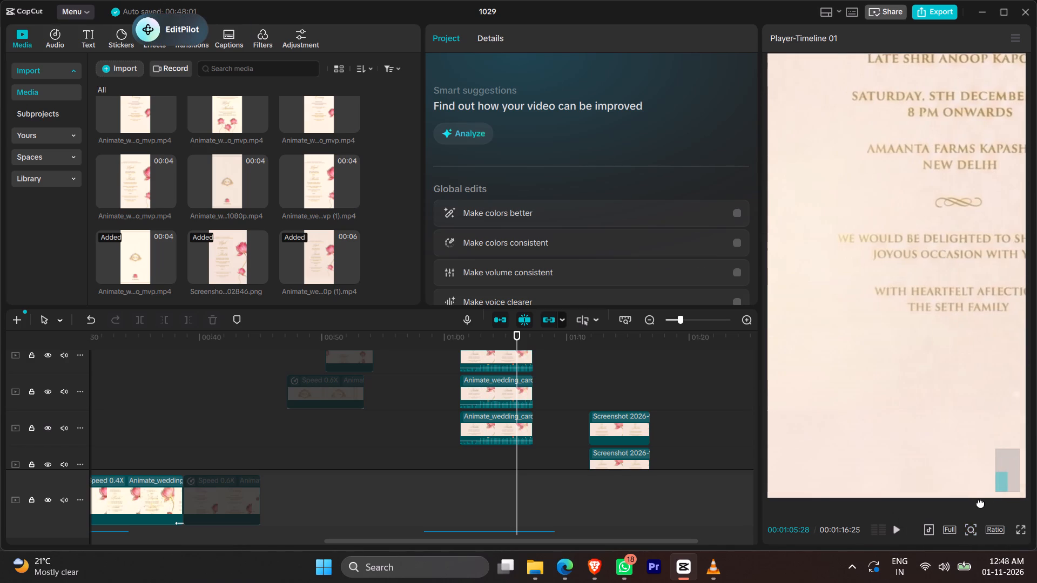
pyautogui.moveTo(980, 503); pyautogui.dragTo(1002, 504)
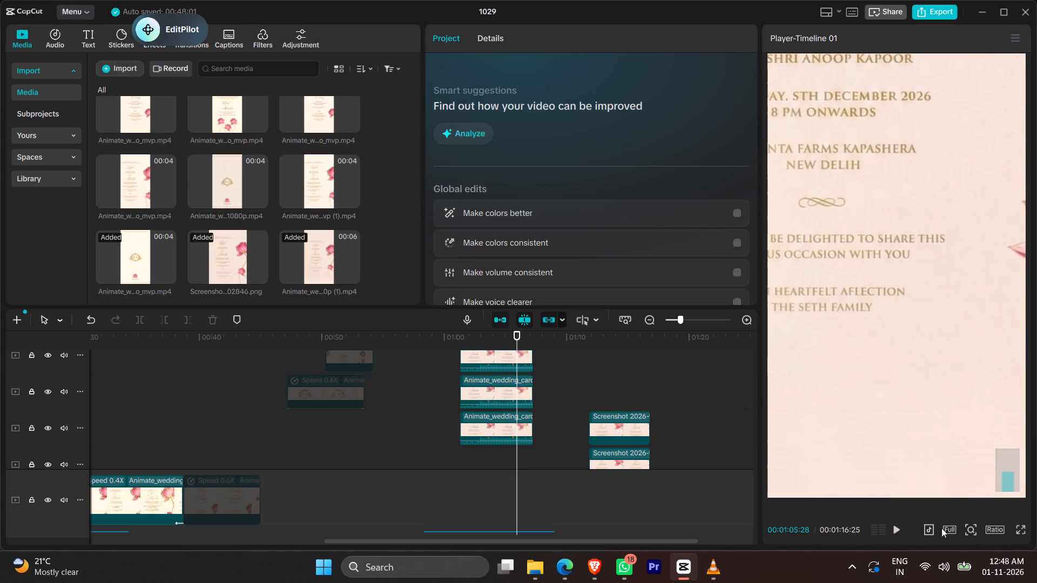
pyautogui.click(971, 528)
pyautogui.click(951, 511)
pyautogui.moveTo(952, 510); pyautogui.dragTo(950, 510)
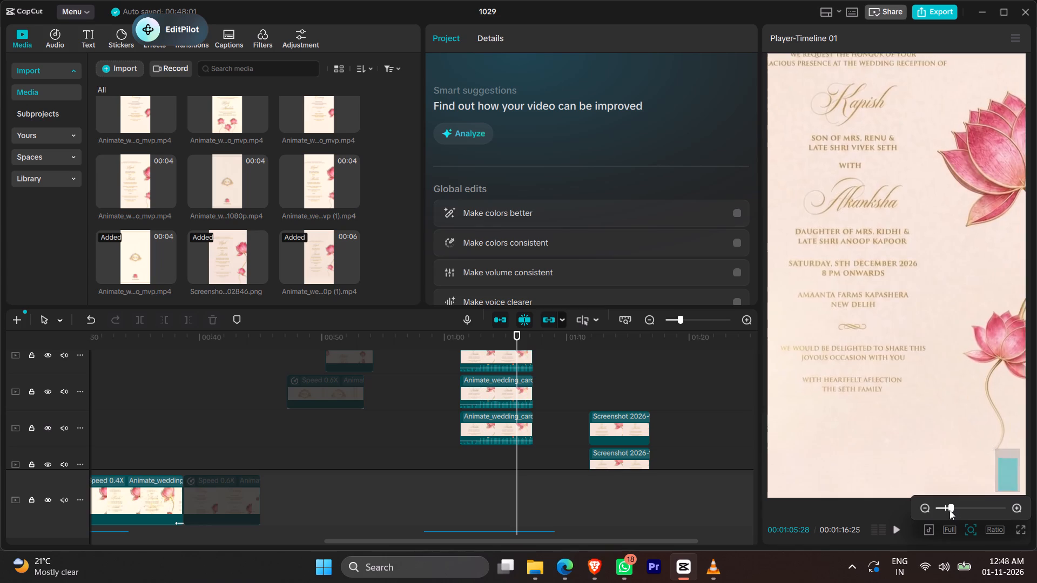
pyautogui.moveTo(950, 510); pyautogui.dragTo(946, 512)
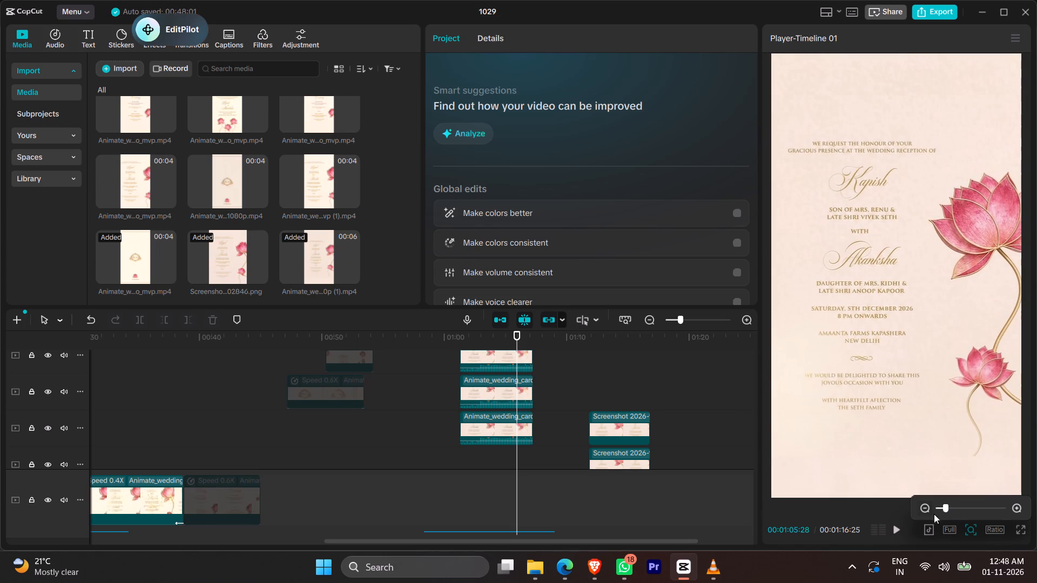
pyautogui.moveTo(944, 509); pyautogui.dragTo(953, 510)
pyautogui.click(946, 510)
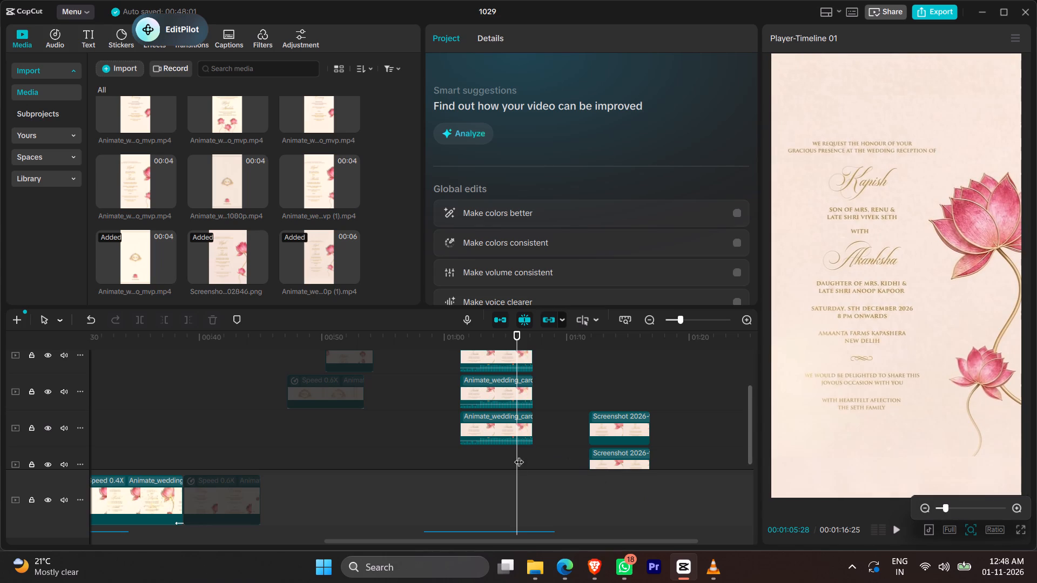
pyautogui.click(519, 455)
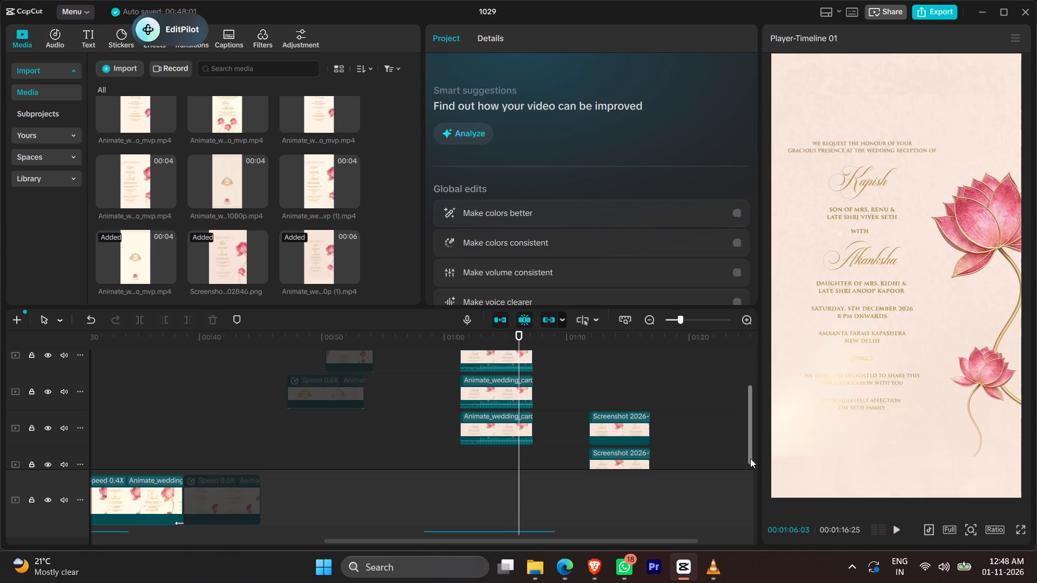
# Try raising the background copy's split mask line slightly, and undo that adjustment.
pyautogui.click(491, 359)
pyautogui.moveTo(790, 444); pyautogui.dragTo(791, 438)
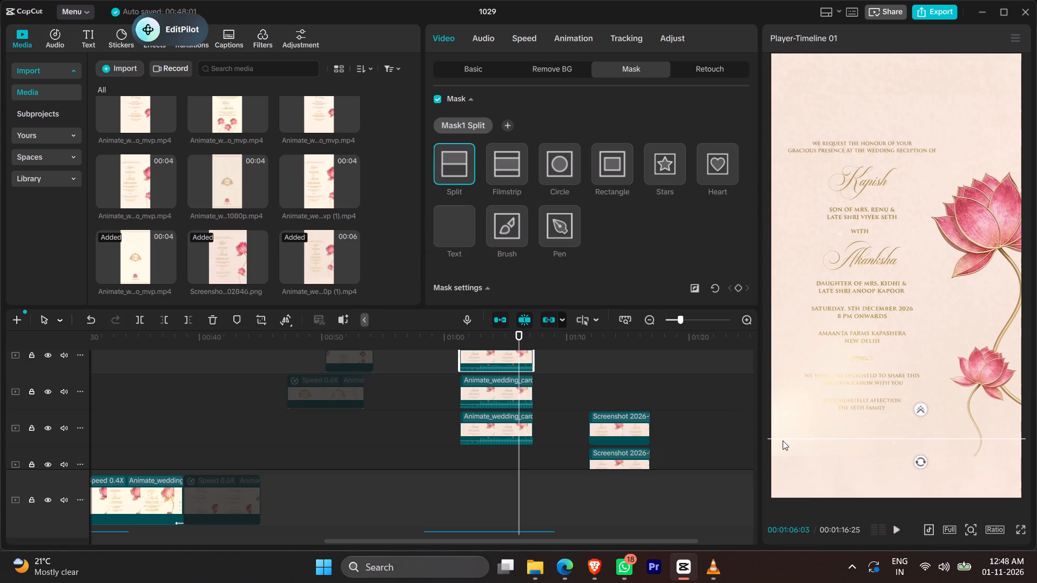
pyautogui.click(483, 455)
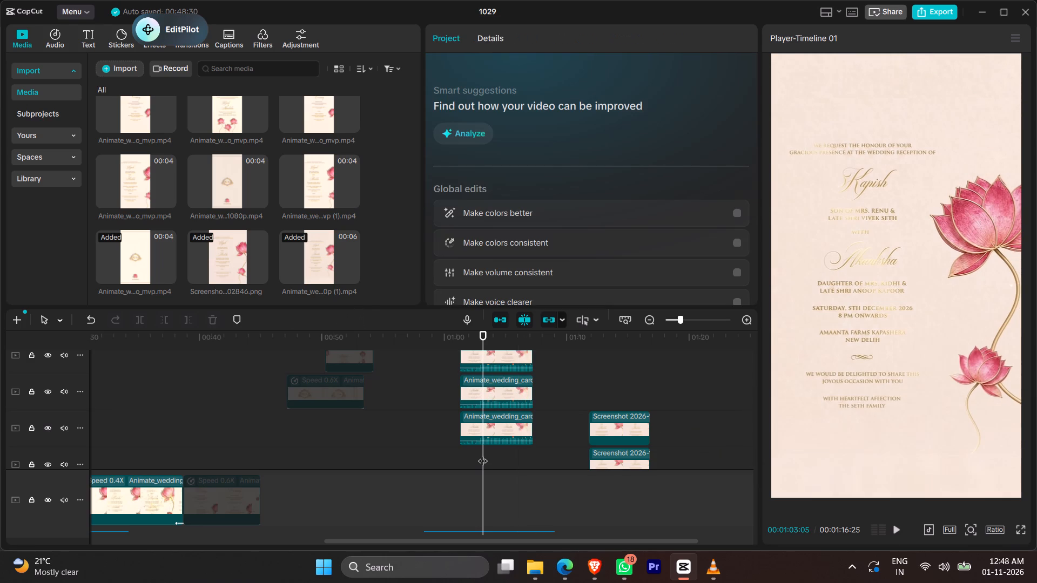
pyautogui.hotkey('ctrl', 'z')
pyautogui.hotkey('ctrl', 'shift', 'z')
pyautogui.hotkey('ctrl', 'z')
# Reduce the split mask feather to 19 and place its line just below the card text, at about X 7, Y -34.
pyautogui.click(494, 354)
pyautogui.moveTo(863, 442); pyautogui.dragTo(866, 379)
pyautogui.scroll(-4, 608, 210)
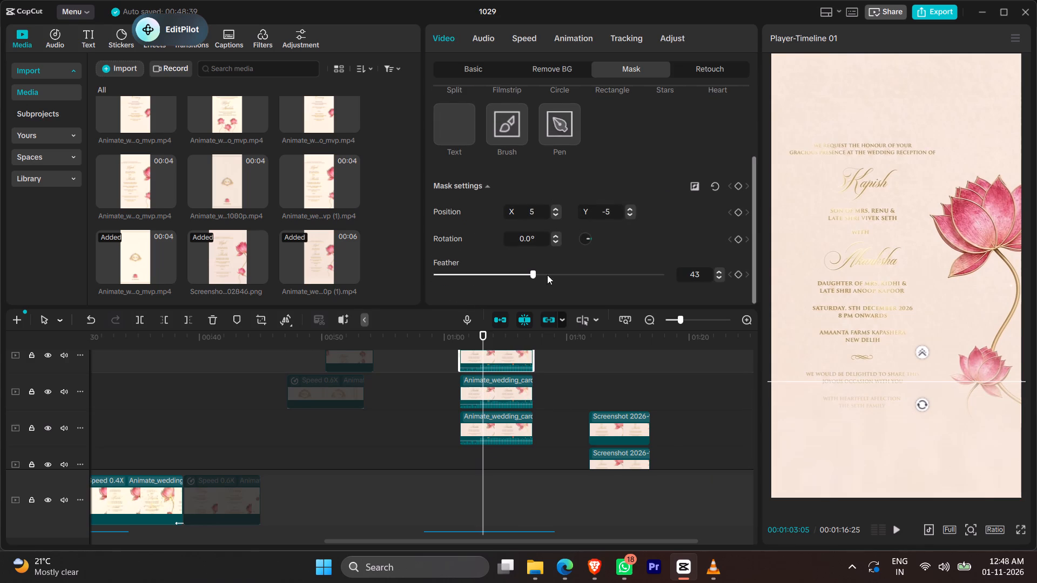
pyautogui.moveTo(529, 274); pyautogui.dragTo(479, 268)
pyautogui.moveTo(840, 380); pyautogui.dragTo(843, 416)
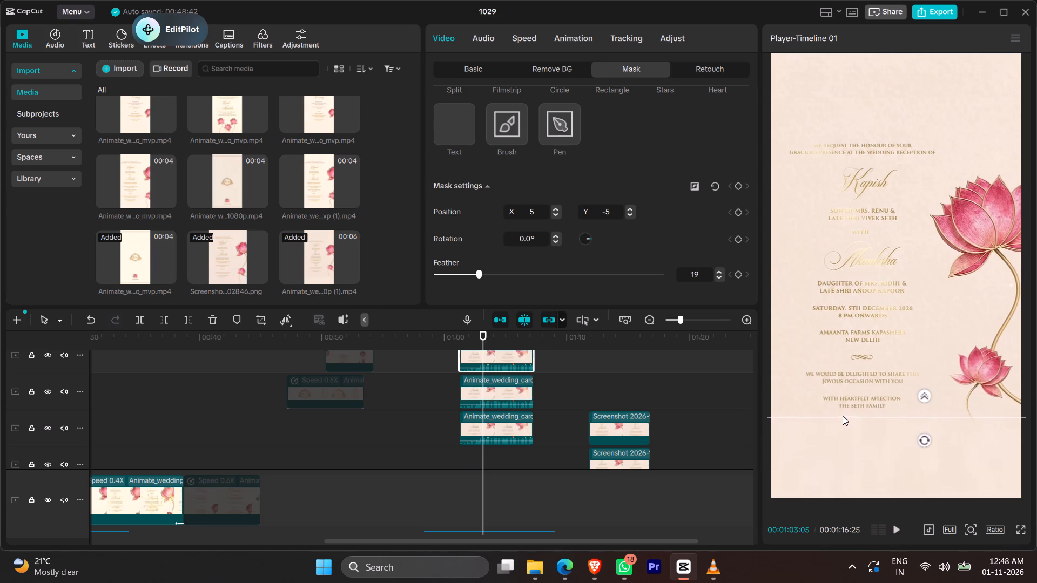
pyautogui.moveTo(843, 416); pyautogui.dragTo(843, 425)
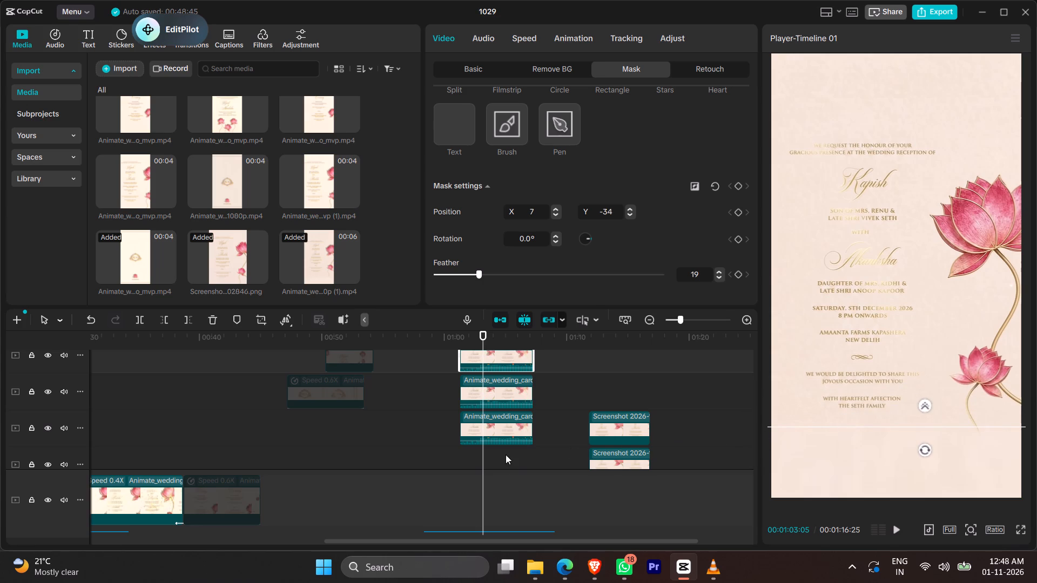
# Raise the split mask line slightly, to just beneath the family name at the card's bottom.
pyautogui.click(504, 451)
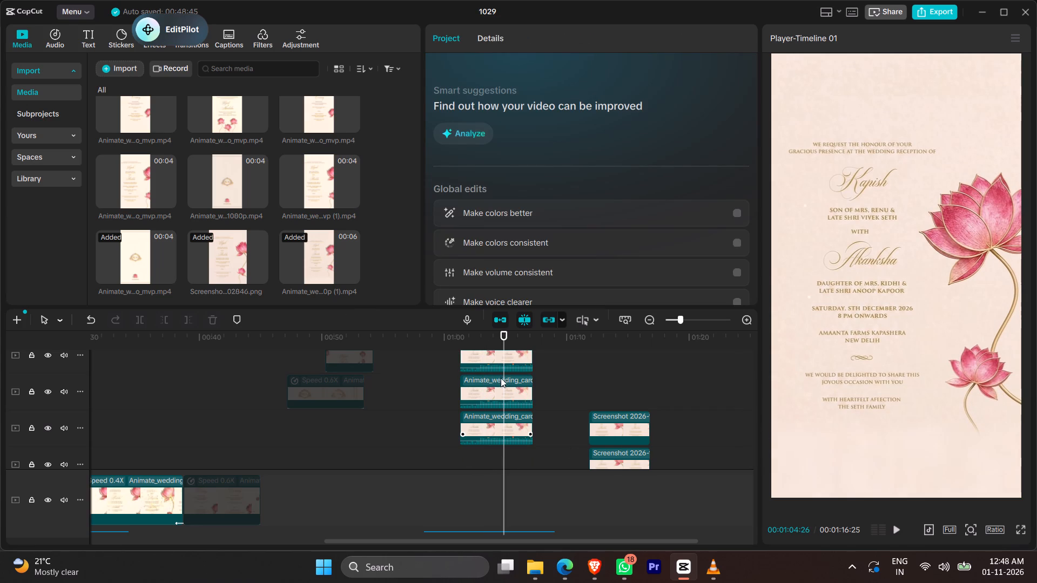
pyautogui.click(502, 351)
pyautogui.moveTo(854, 428); pyautogui.dragTo(853, 423)
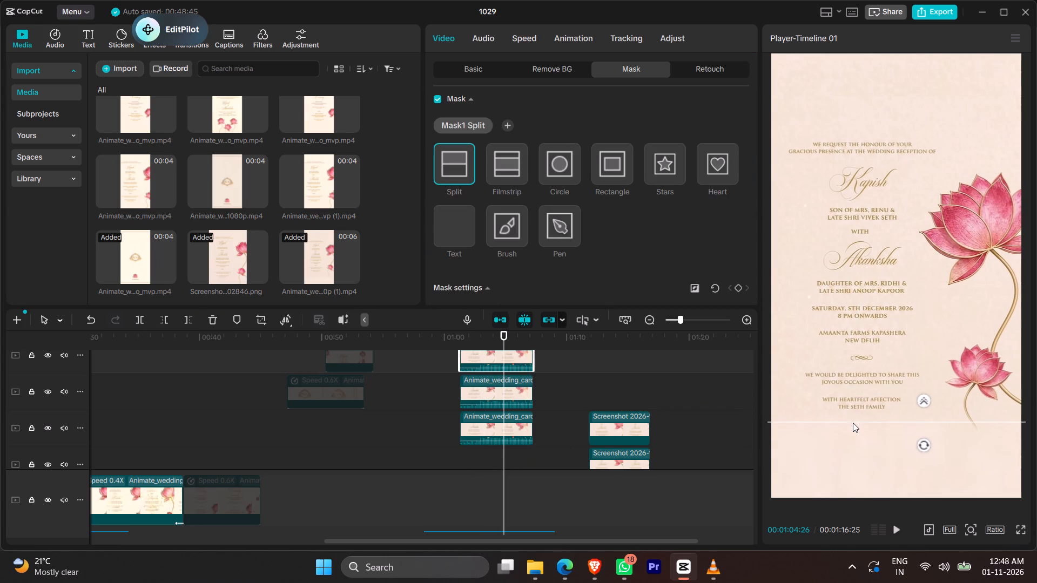
pyautogui.moveTo(853, 423); pyautogui.dragTo(852, 418)
# Play through the masked card section several times to check the text and the lower background blend.
pyautogui.click(522, 450)
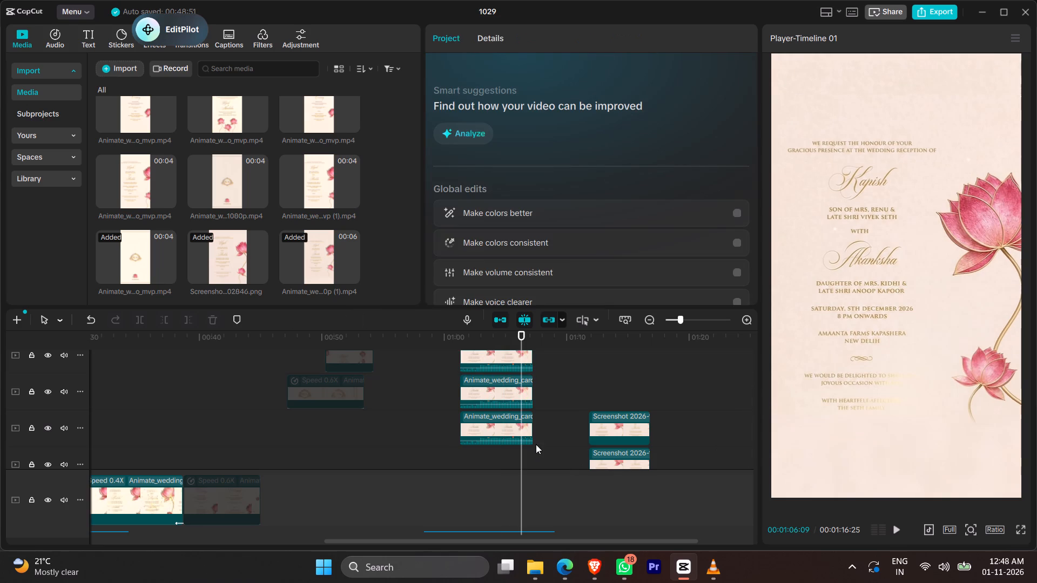
pyautogui.click(442, 452)
pyautogui.press('space')
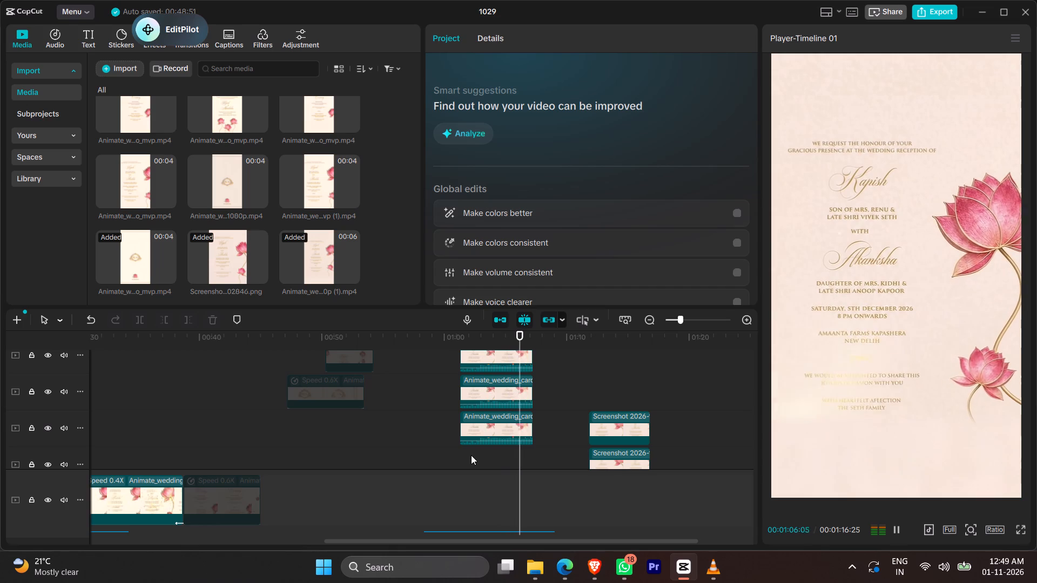
pyautogui.press('space')
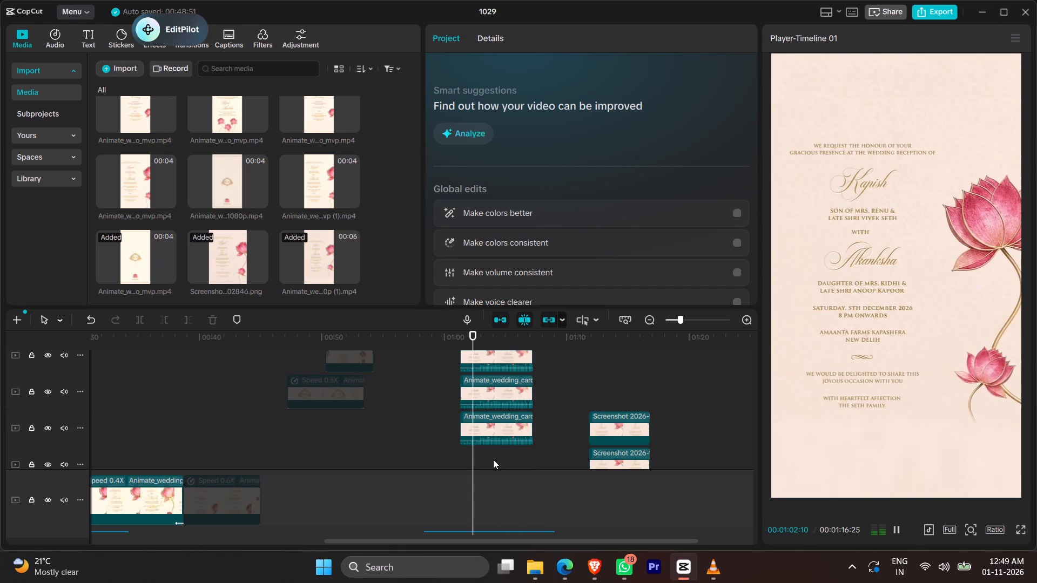
pyautogui.click(498, 459)
pyautogui.press('space')
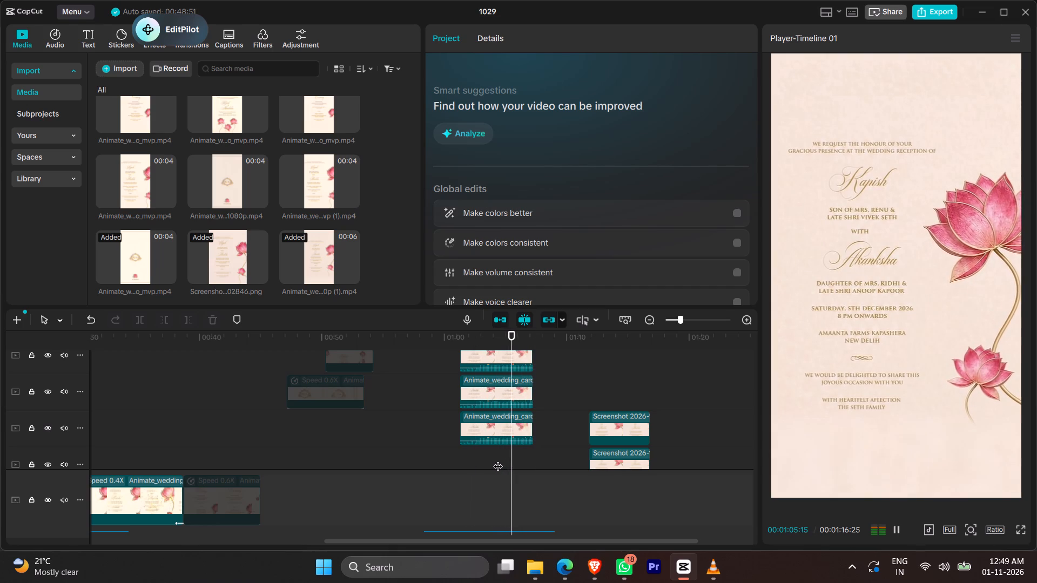
pyautogui.press('space')
pyautogui.press('space')
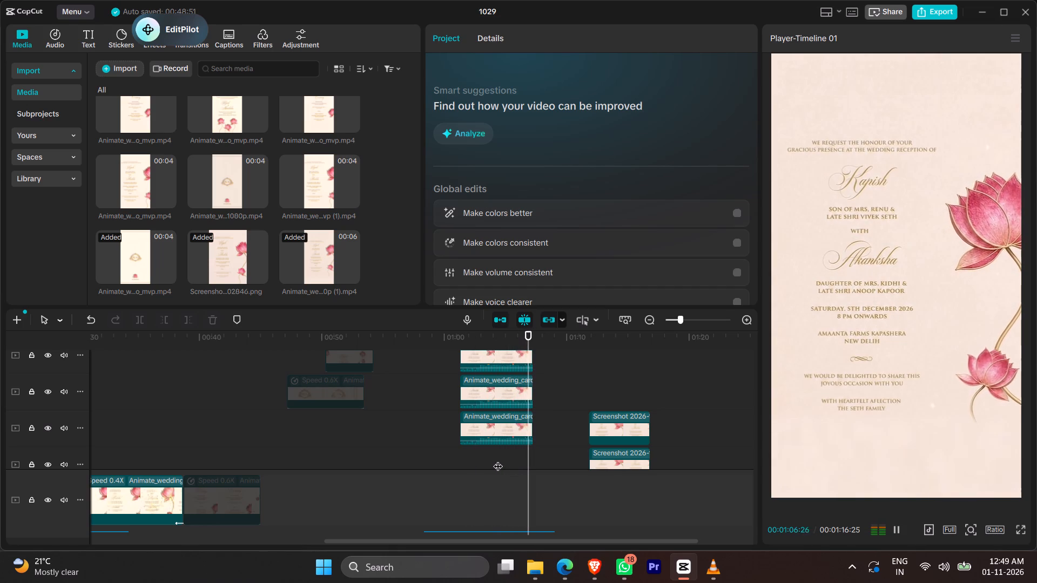
pyautogui.moveTo(447, 457); pyautogui.dragTo(457, 455)
pyautogui.click(465, 455)
pyautogui.press('space')
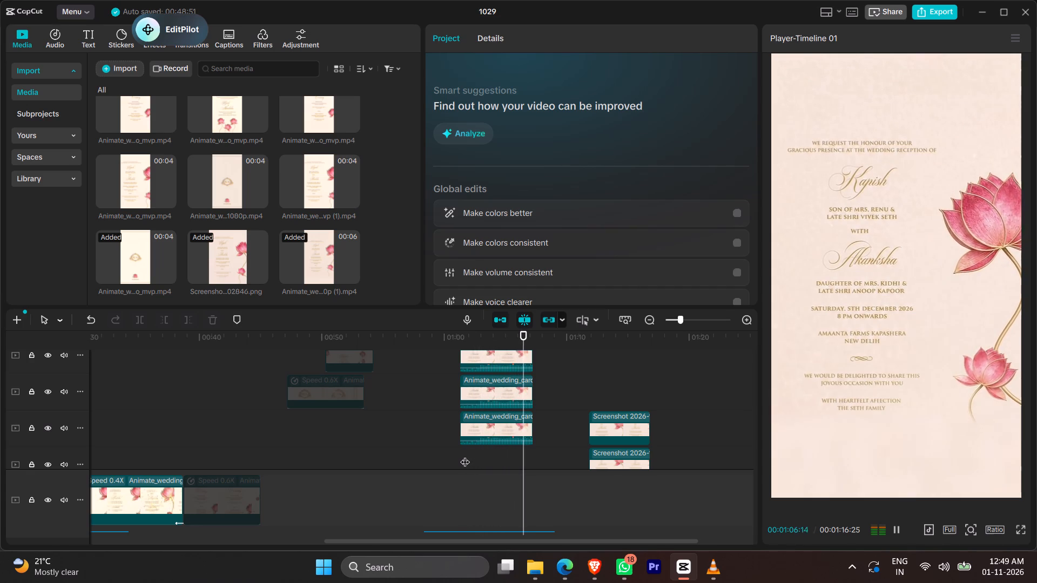
pyautogui.press('space')
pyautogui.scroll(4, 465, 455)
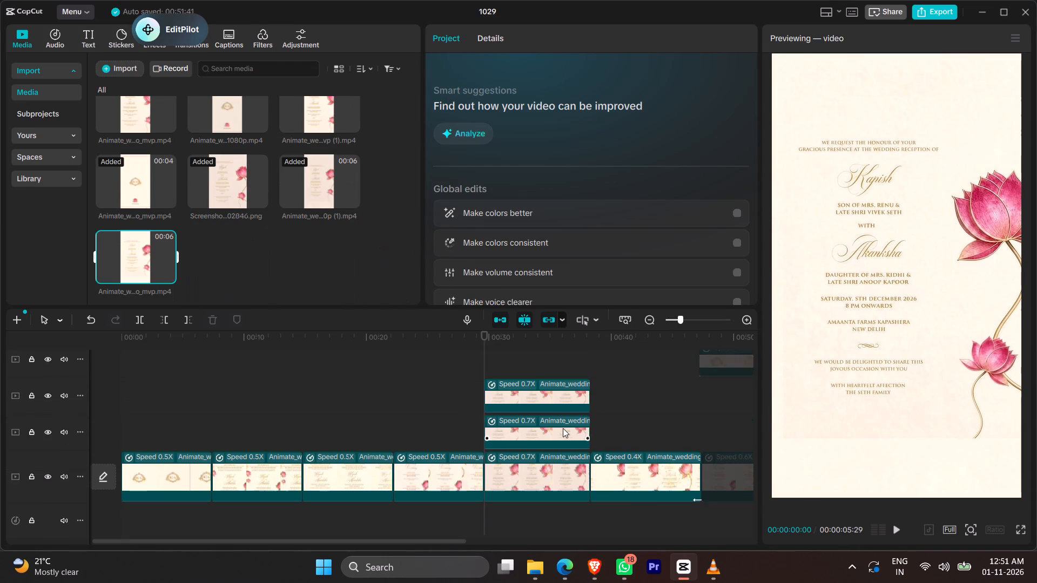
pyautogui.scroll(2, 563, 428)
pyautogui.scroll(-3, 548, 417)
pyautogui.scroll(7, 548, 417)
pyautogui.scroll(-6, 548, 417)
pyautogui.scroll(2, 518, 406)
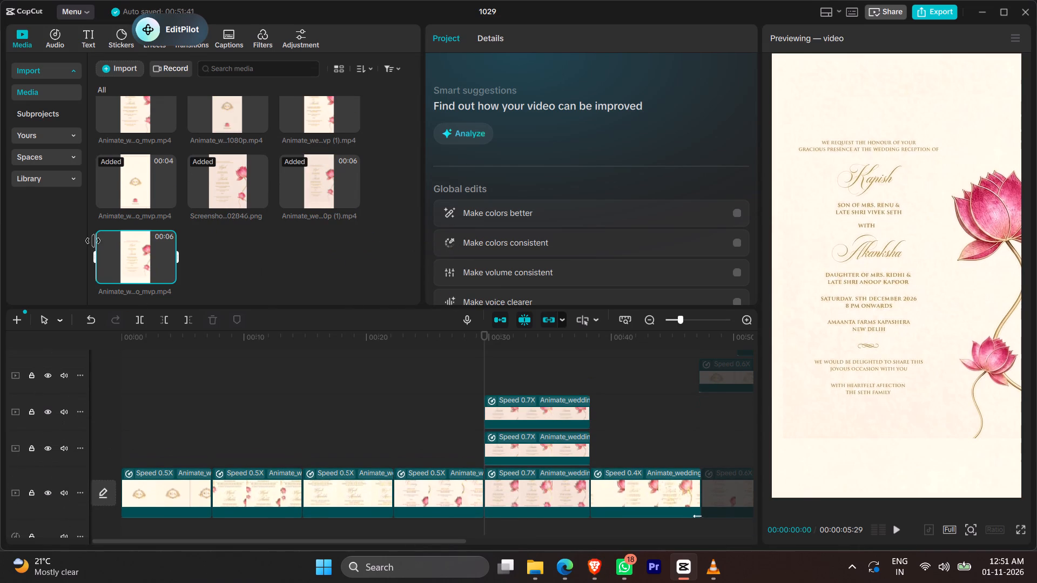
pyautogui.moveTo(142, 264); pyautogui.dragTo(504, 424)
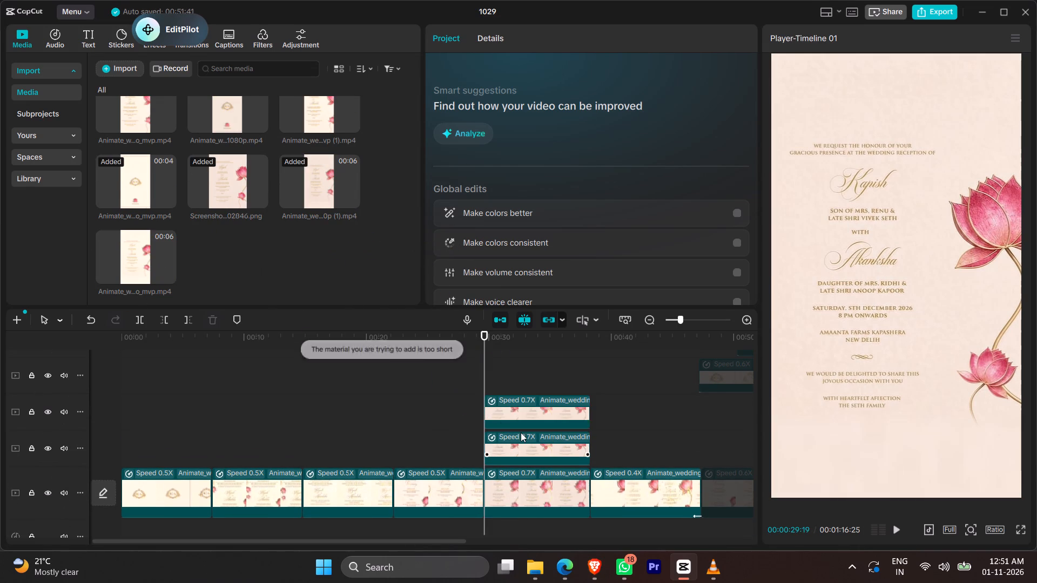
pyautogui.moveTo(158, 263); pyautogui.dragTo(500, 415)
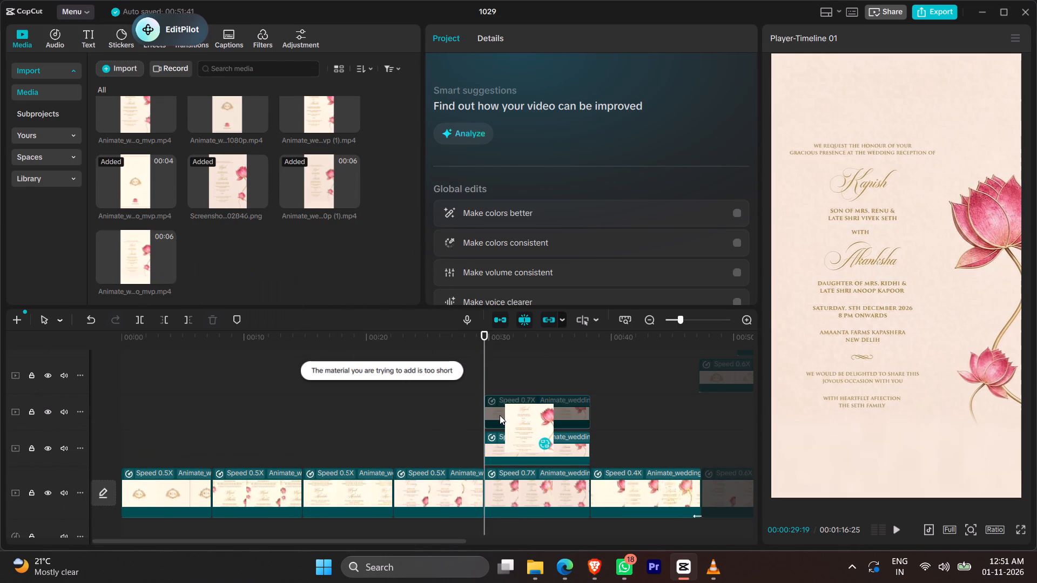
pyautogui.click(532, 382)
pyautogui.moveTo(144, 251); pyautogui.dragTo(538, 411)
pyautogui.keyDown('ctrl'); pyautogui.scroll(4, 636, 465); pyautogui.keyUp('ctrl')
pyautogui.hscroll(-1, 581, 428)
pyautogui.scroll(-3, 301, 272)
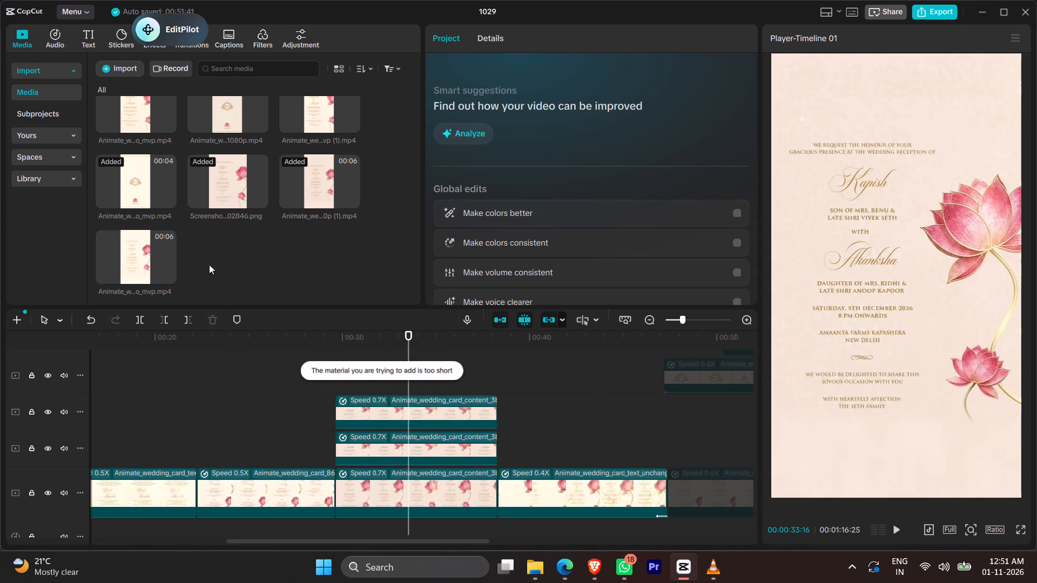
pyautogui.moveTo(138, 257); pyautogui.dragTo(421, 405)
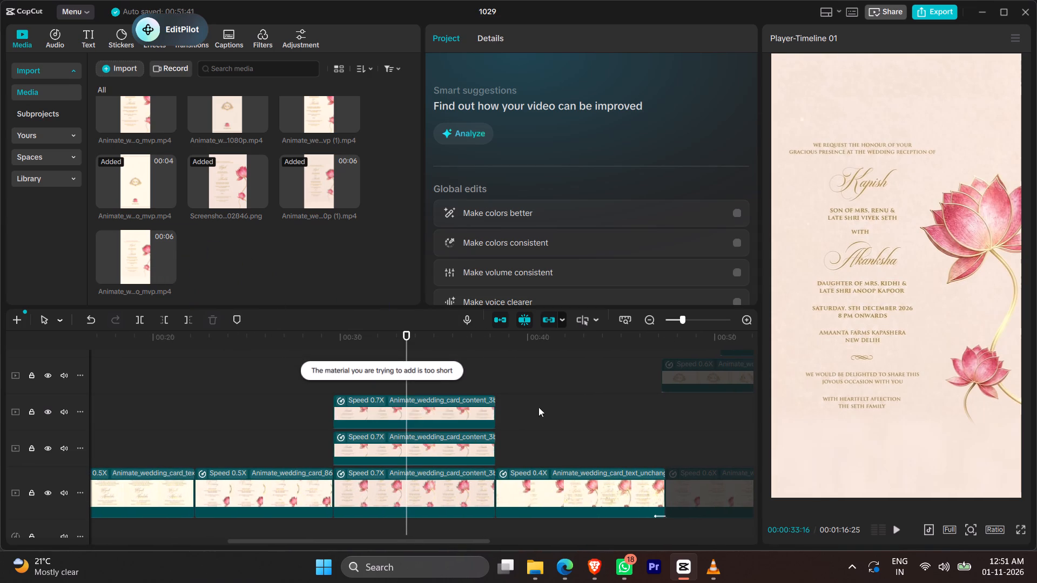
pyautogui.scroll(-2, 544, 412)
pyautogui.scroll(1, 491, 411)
# Set the speed of all three stacked reception card clips to 1.00x.
pyautogui.moveTo(486, 358); pyautogui.dragTo(449, 462)
pyautogui.click(520, 37)
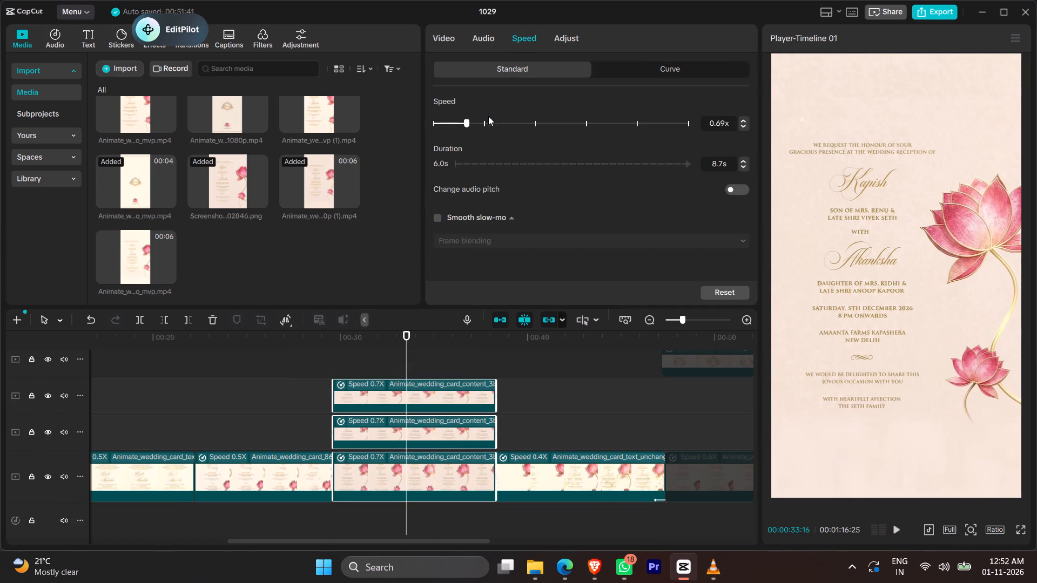
pyautogui.click(484, 122)
pyautogui.click(345, 370)
# Replace all three stacked reception card clips with the imported watermark-free video, keeping the original video effects.
pyautogui.moveTo(145, 259); pyautogui.dragTo(151, 265)
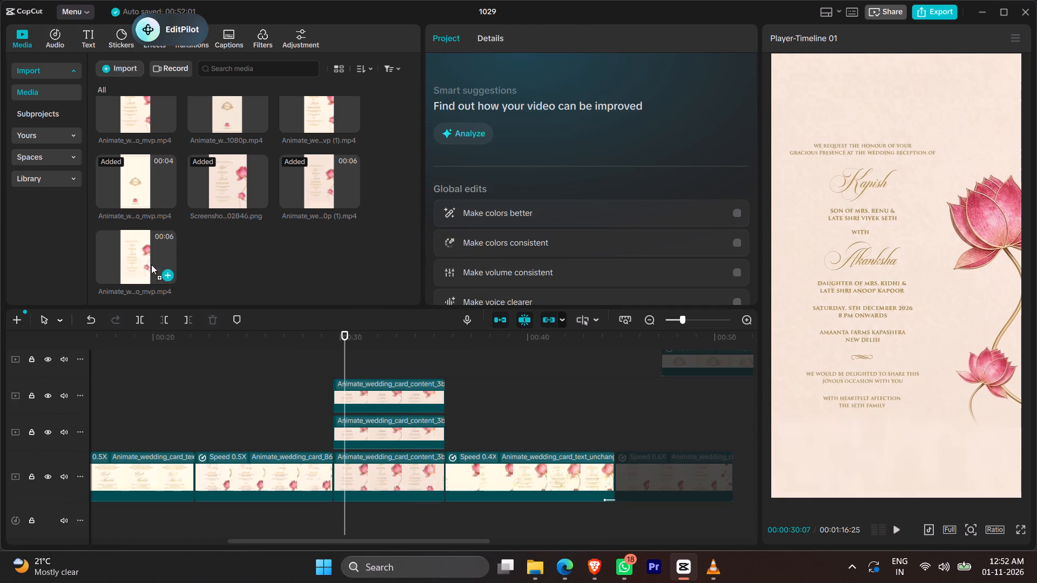
pyautogui.moveTo(151, 265); pyautogui.dragTo(338, 386)
pyautogui.click(587, 422)
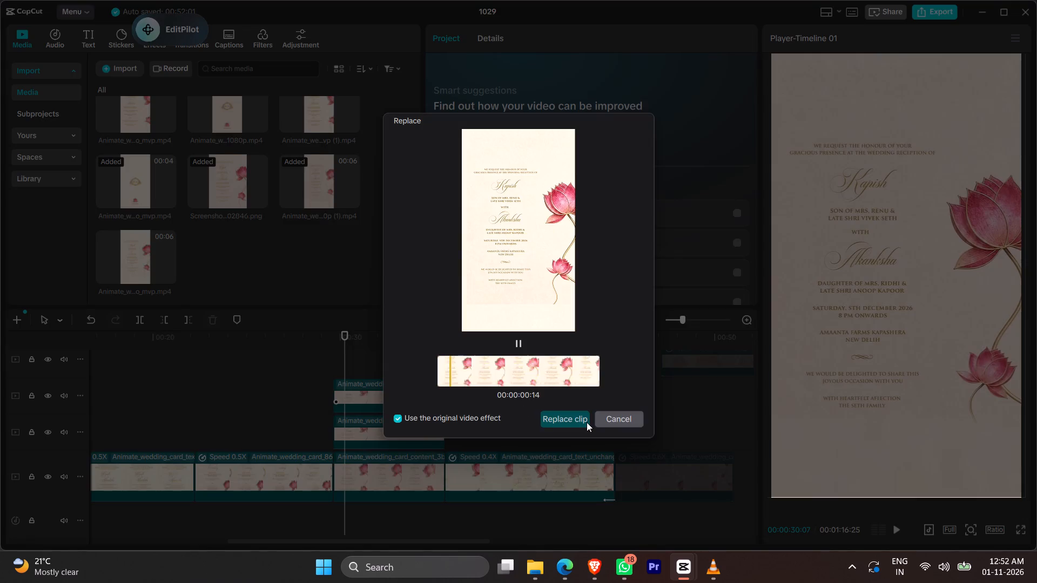
pyautogui.moveTo(147, 257); pyautogui.dragTo(347, 430)
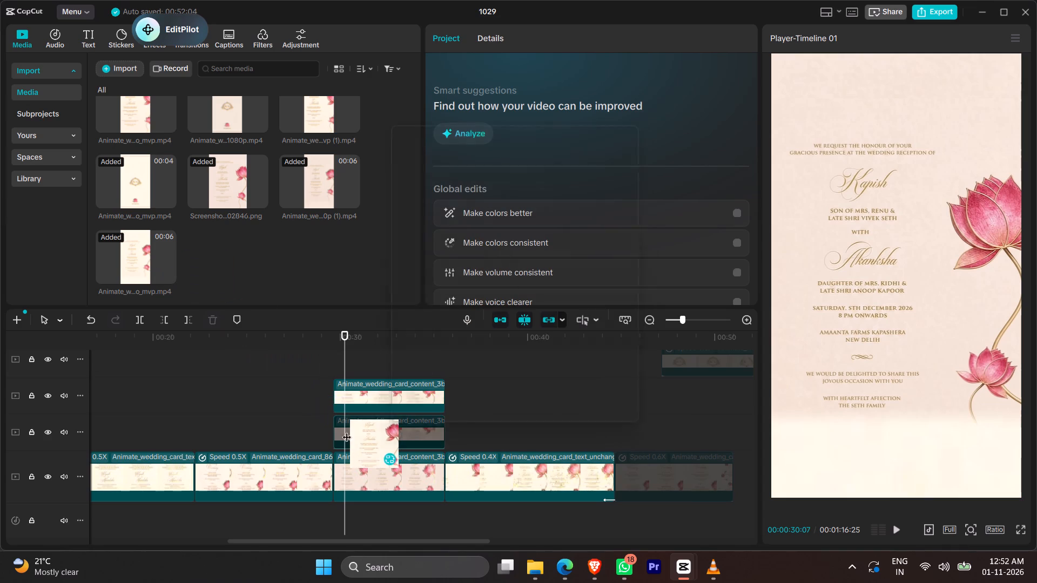
pyautogui.click(564, 418)
pyautogui.moveTo(125, 247); pyautogui.dragTo(357, 443)
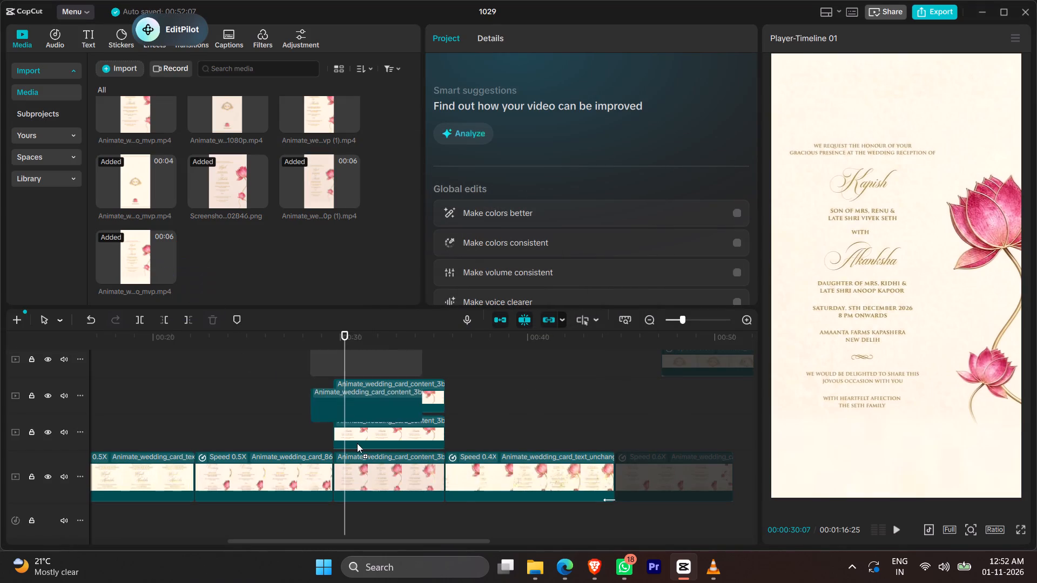
pyautogui.moveTo(357, 443); pyautogui.dragTo(408, 492)
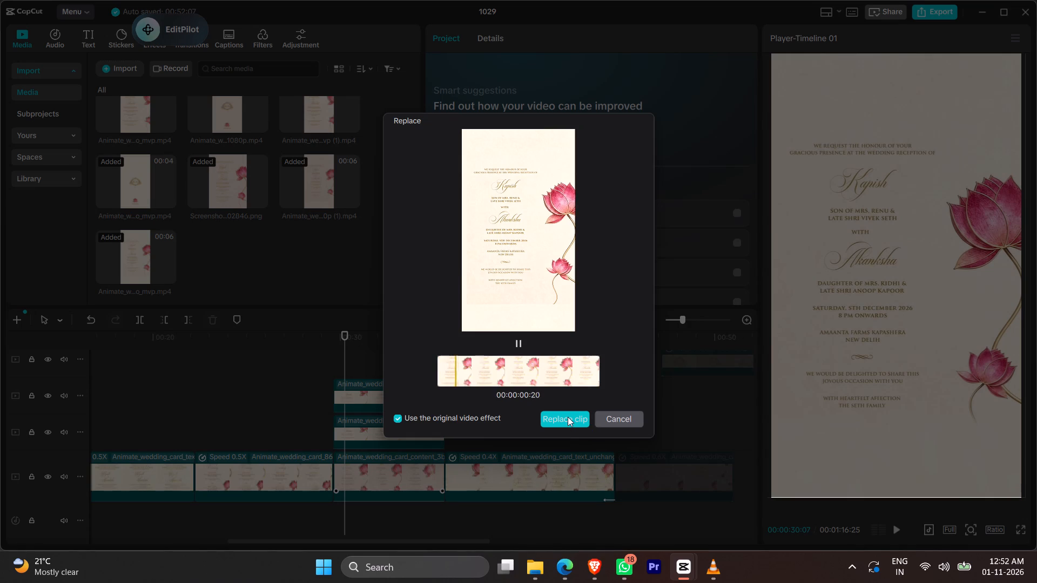
pyautogui.click(568, 417)
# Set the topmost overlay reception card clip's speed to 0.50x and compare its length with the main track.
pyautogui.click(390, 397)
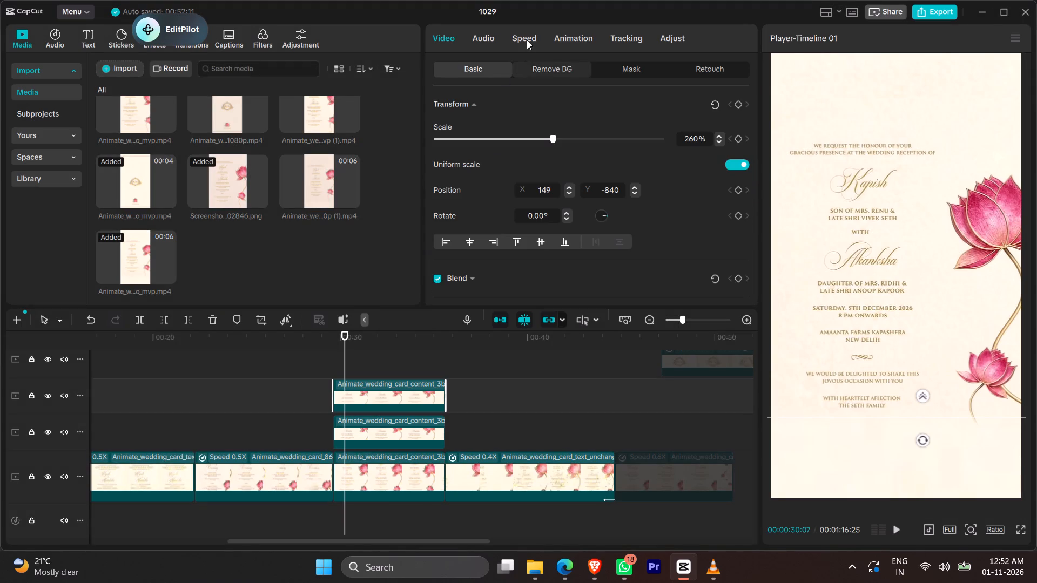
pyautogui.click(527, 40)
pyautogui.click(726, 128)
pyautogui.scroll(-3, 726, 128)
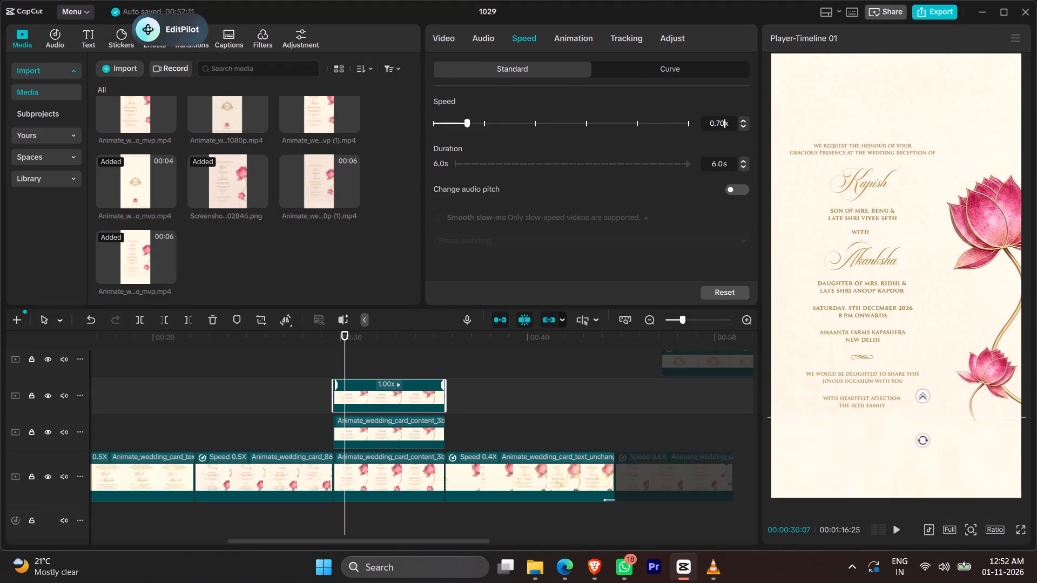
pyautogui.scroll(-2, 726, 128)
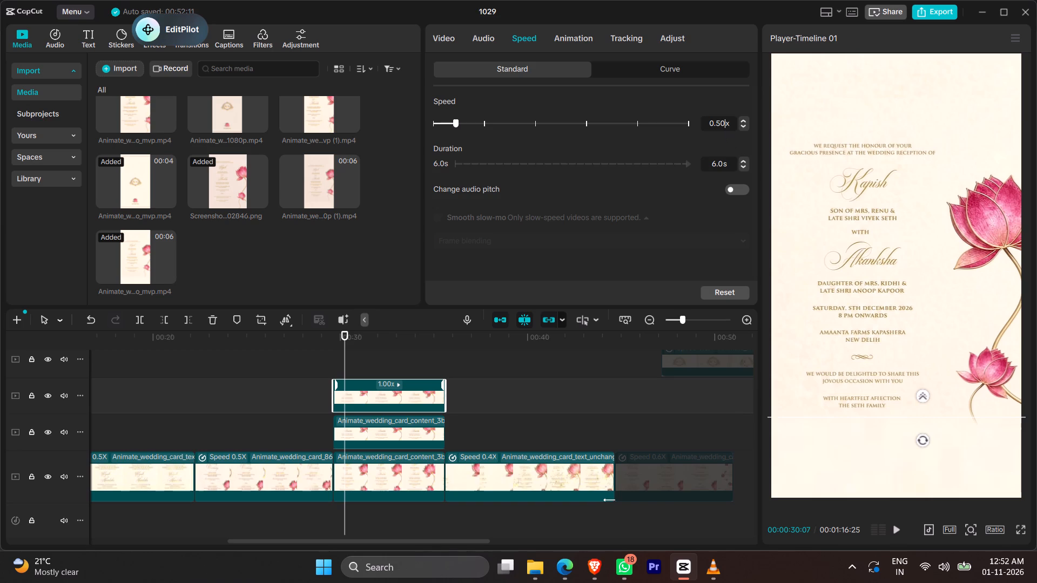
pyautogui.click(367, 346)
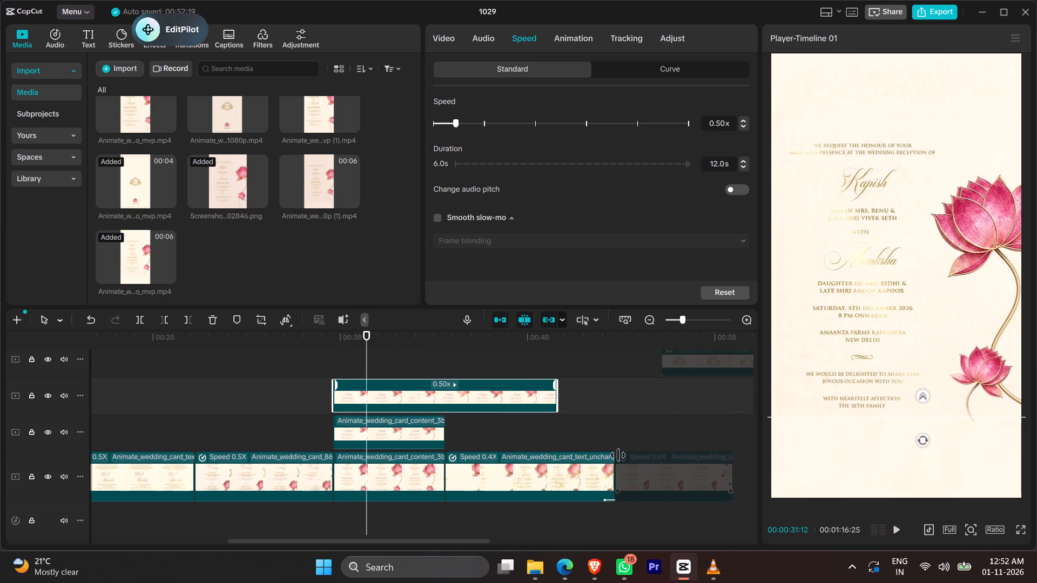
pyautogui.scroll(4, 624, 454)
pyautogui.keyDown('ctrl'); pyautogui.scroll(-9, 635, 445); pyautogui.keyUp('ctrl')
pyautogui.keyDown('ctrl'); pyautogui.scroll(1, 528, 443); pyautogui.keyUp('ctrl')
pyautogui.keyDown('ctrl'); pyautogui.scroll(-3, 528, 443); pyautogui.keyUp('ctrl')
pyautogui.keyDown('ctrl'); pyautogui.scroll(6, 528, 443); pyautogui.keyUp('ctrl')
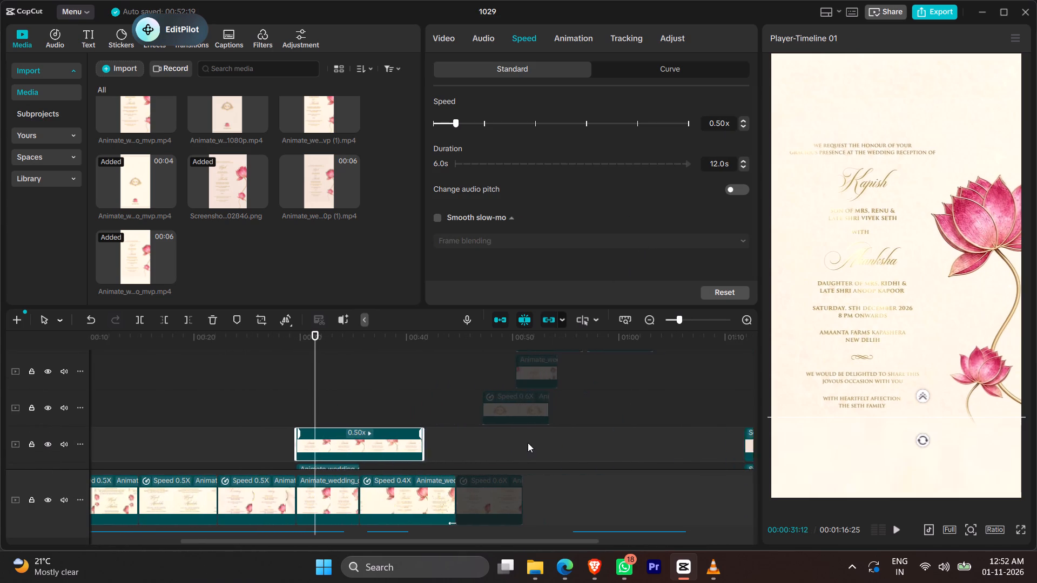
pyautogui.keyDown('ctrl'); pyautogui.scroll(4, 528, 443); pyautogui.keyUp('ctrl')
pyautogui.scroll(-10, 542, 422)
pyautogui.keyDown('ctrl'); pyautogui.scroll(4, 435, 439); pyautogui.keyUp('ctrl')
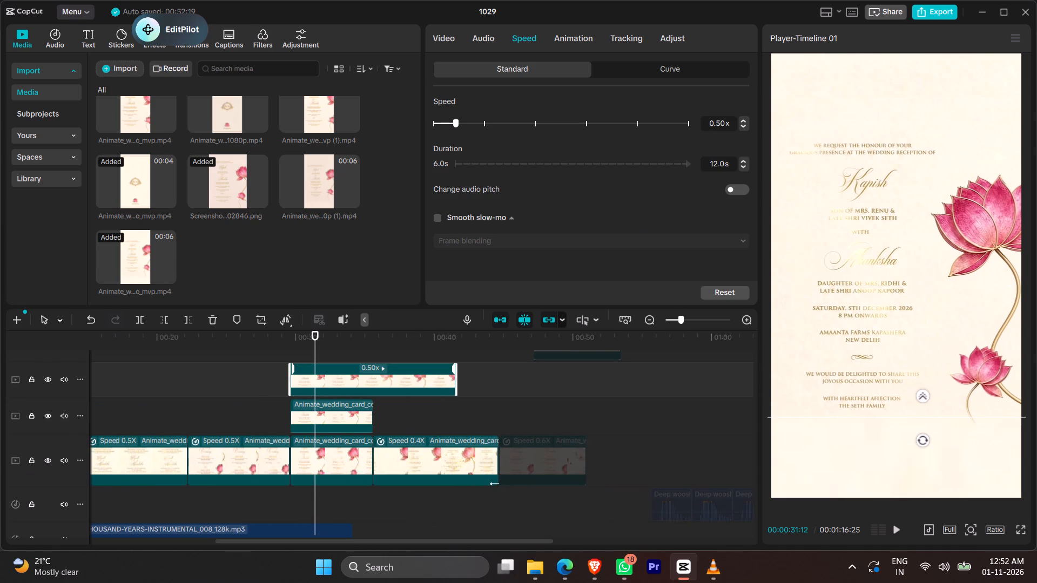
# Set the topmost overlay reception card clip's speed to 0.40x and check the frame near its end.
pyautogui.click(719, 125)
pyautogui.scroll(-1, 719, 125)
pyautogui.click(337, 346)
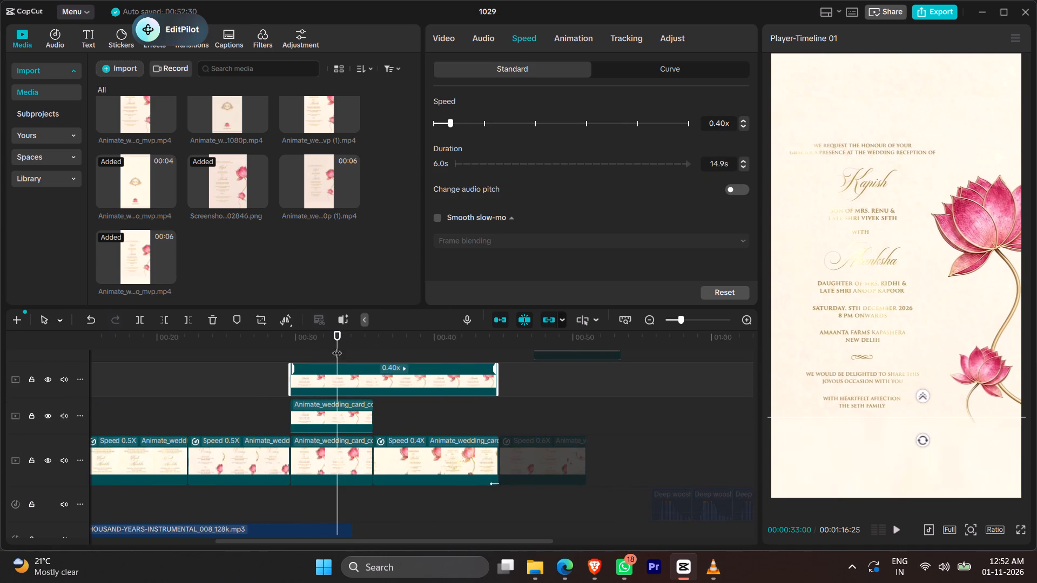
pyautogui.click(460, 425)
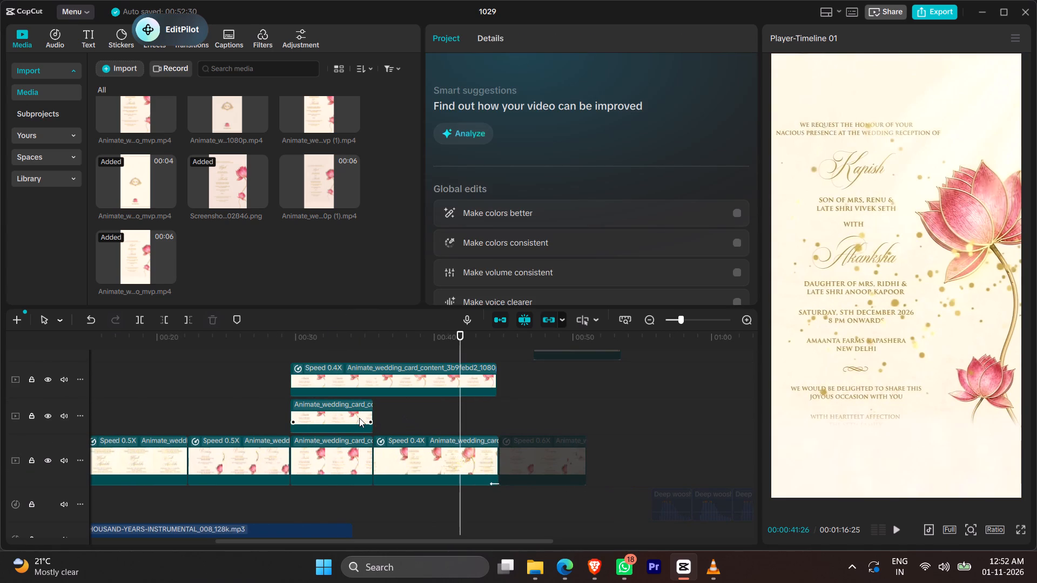
# Set the speed of both overlay reception card clips and the main-track clip beneath them to 0.60x.
pyautogui.click(389, 381)
pyautogui.click(527, 36)
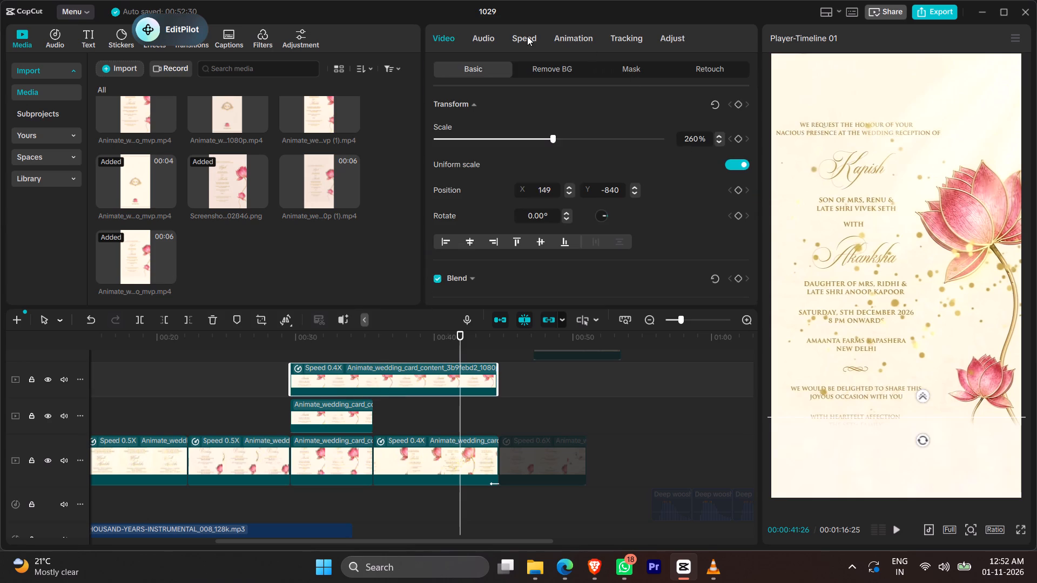
pyautogui.click(707, 123)
pyautogui.scroll(2, 707, 123)
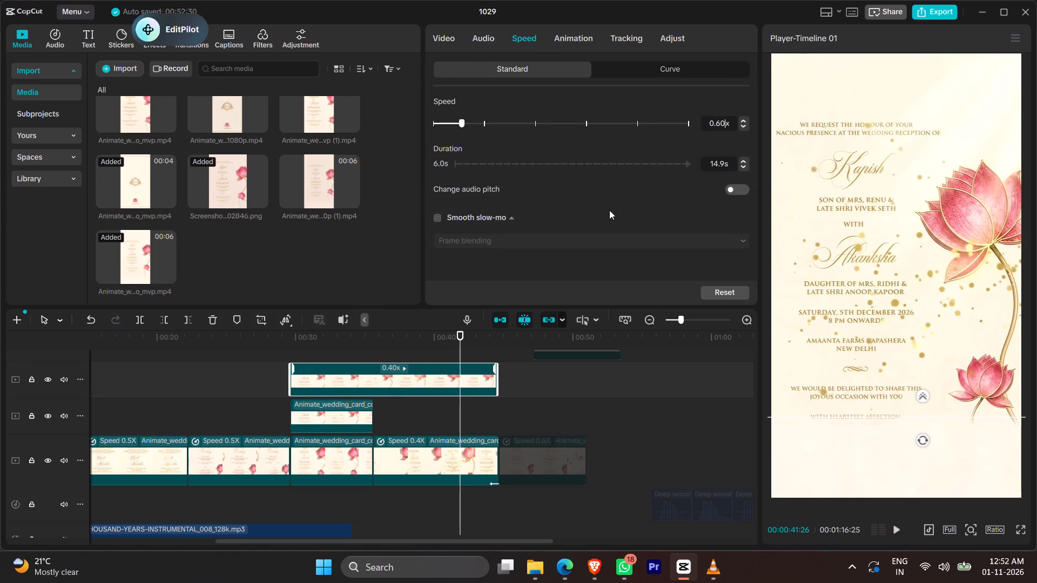
pyautogui.click(350, 343)
pyautogui.click(354, 410)
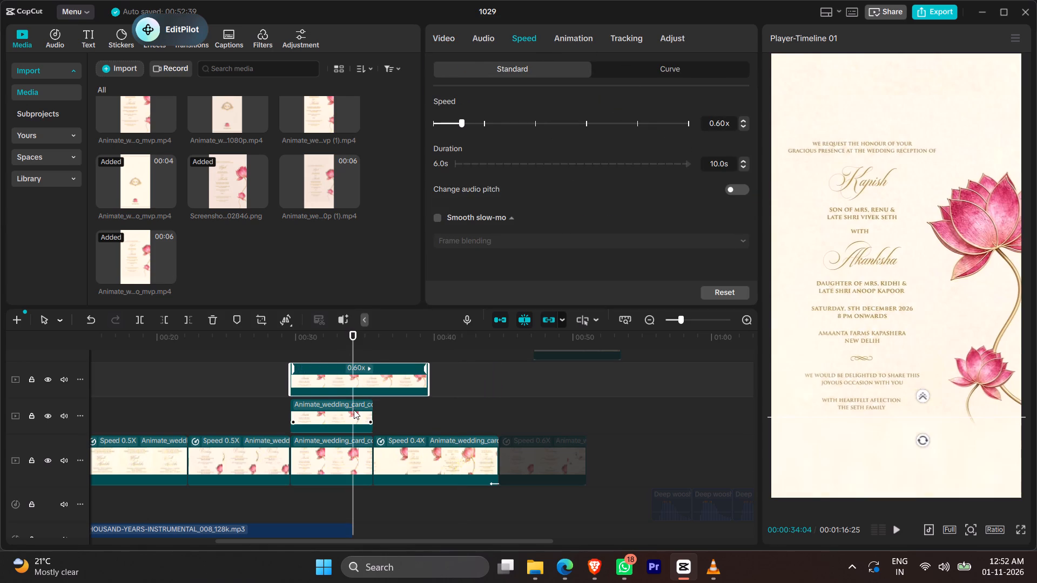
pyautogui.click(723, 126)
pyautogui.scroll(-4, 723, 126)
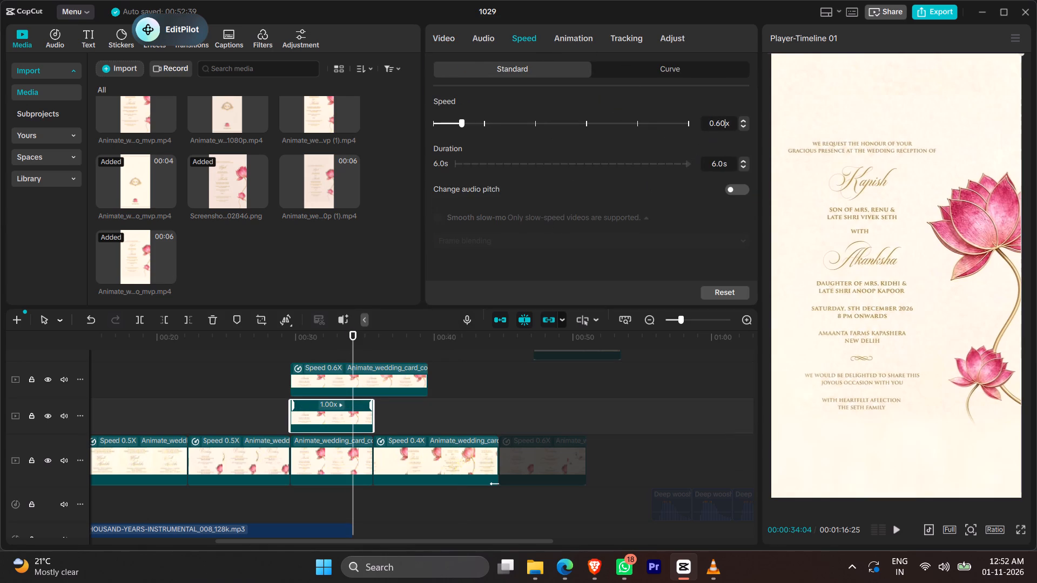
pyautogui.click(347, 455)
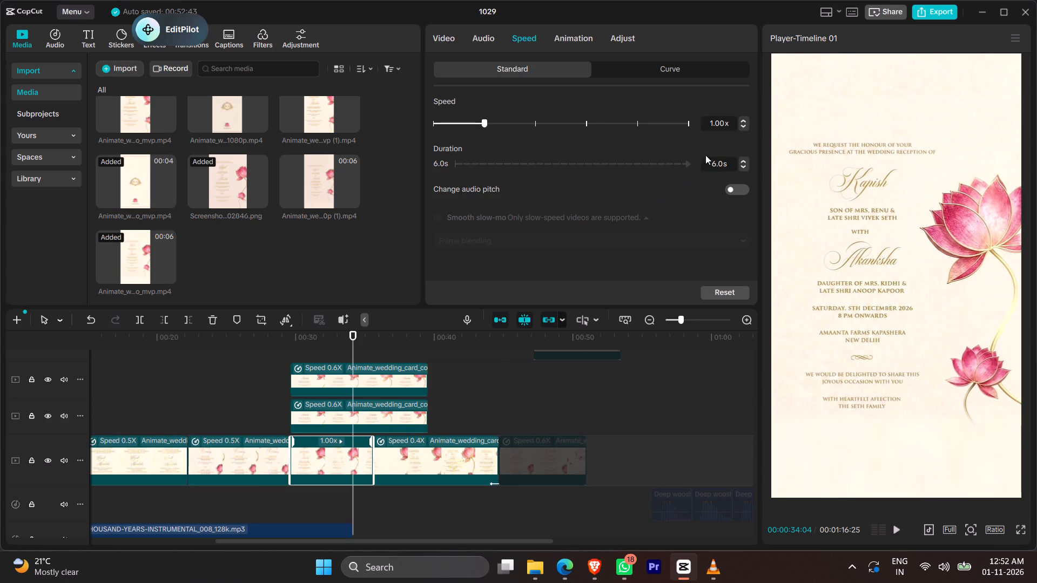
pyautogui.click(714, 131)
pyautogui.scroll(-4, 714, 131)
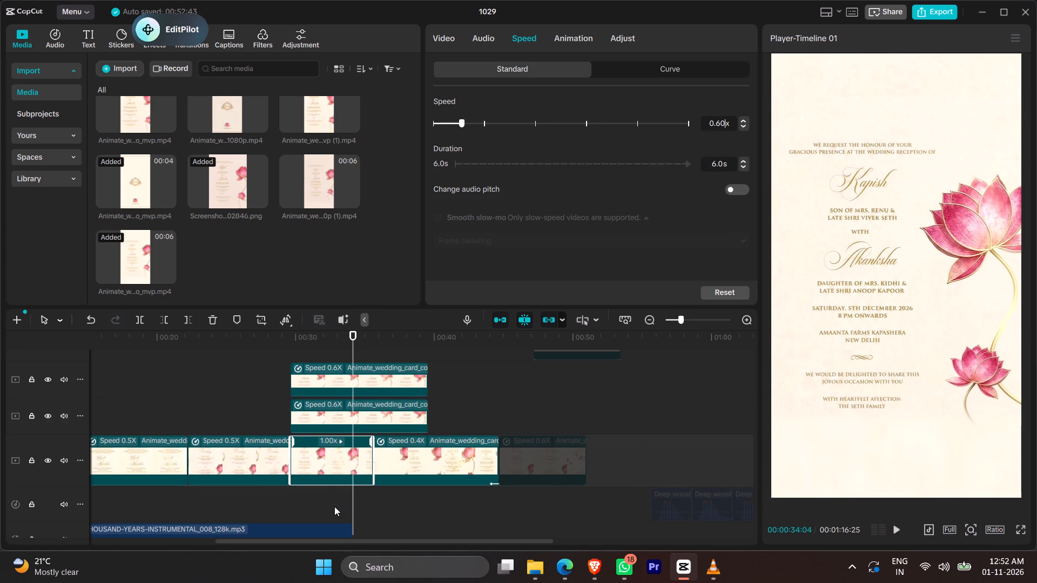
pyautogui.click(334, 506)
# Play from the end of the preceding card through the replaced reception card clips to check the blend and timing.
pyautogui.click(288, 358)
pyautogui.click(282, 357)
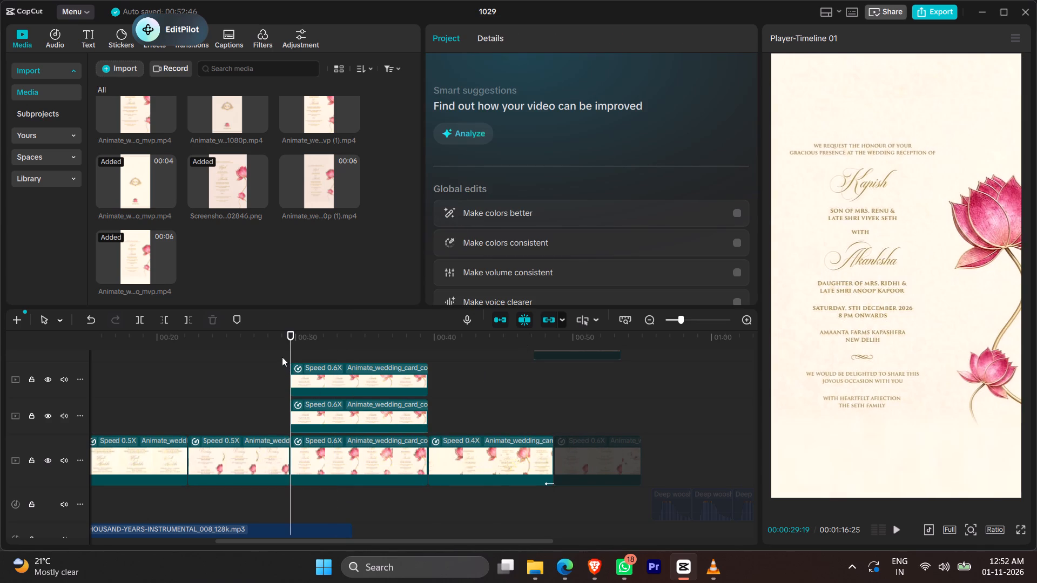
pyautogui.press('space')
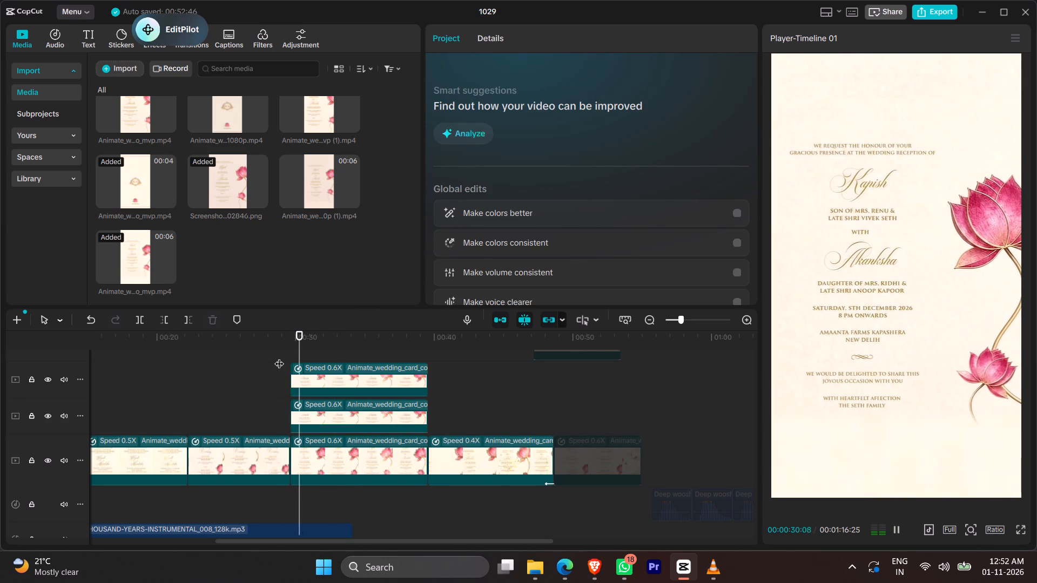
pyautogui.click(260, 355)
pyautogui.press('space')
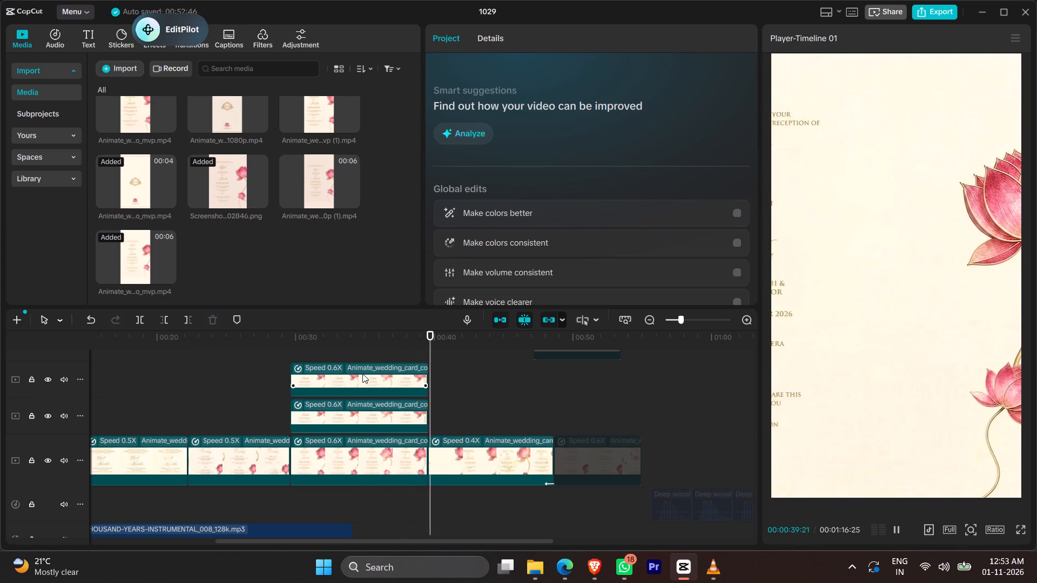
# Disable the 0.4x card clip that directly follows the replaced reception card on the main track.
pyautogui.click(506, 446)
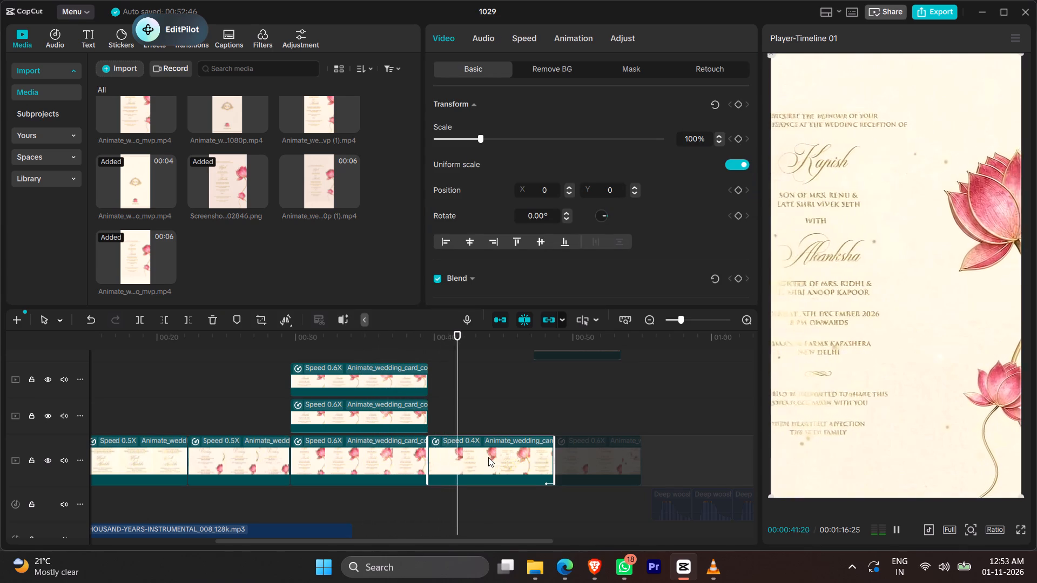
pyautogui.press('v')
pyautogui.click(430, 348)
# Move the last Sparkle wind chime sound under the start of the reception card clip and play it with the music.
pyautogui.scroll(-8, 422, 426)
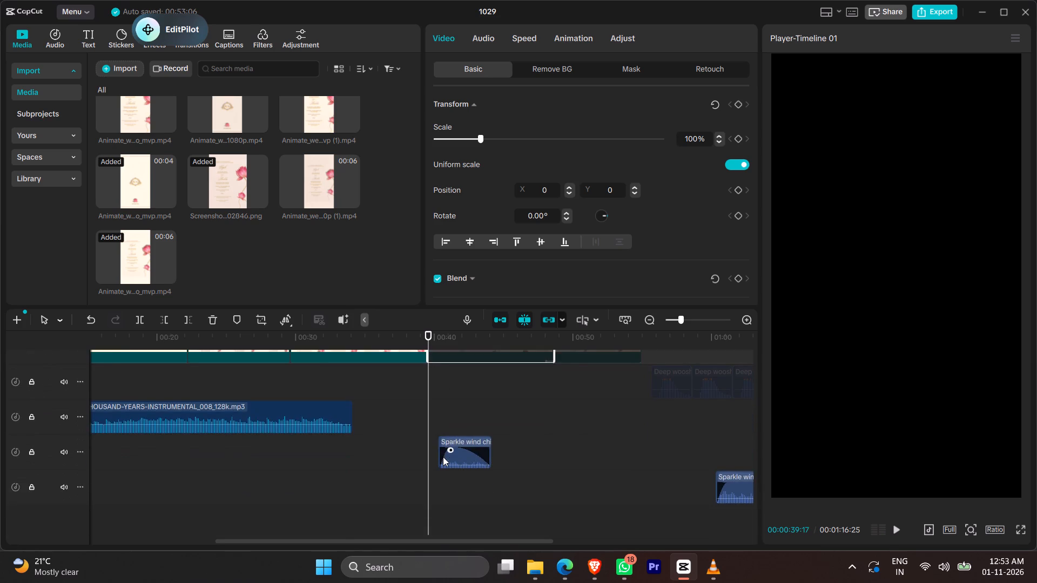
pyautogui.scroll(-4, 443, 457)
pyautogui.click(294, 384)
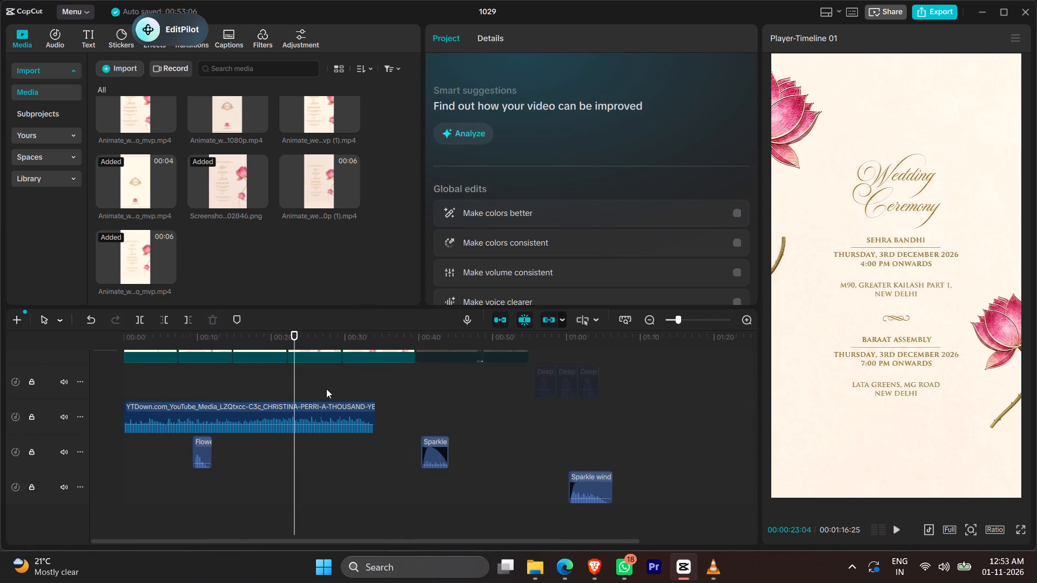
pyautogui.click(338, 390)
pyautogui.moveTo(591, 483); pyautogui.dragTo(442, 477)
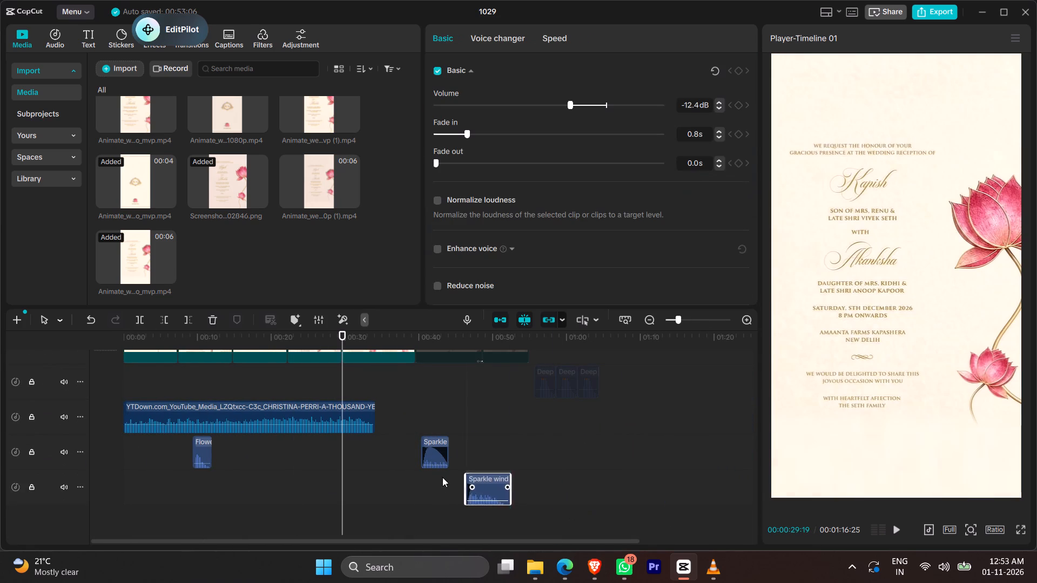
pyautogui.moveTo(442, 477); pyautogui.dragTo(367, 457)
pyautogui.press('space')
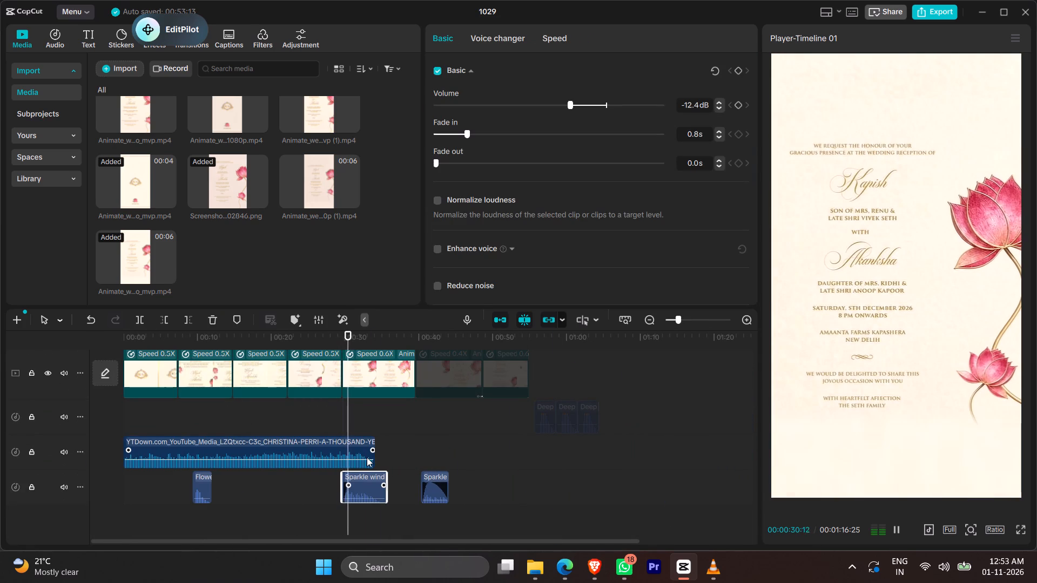
pyautogui.keyDown('ctrl'); pyautogui.scroll(6, 458, 480); pyautogui.keyUp('ctrl')
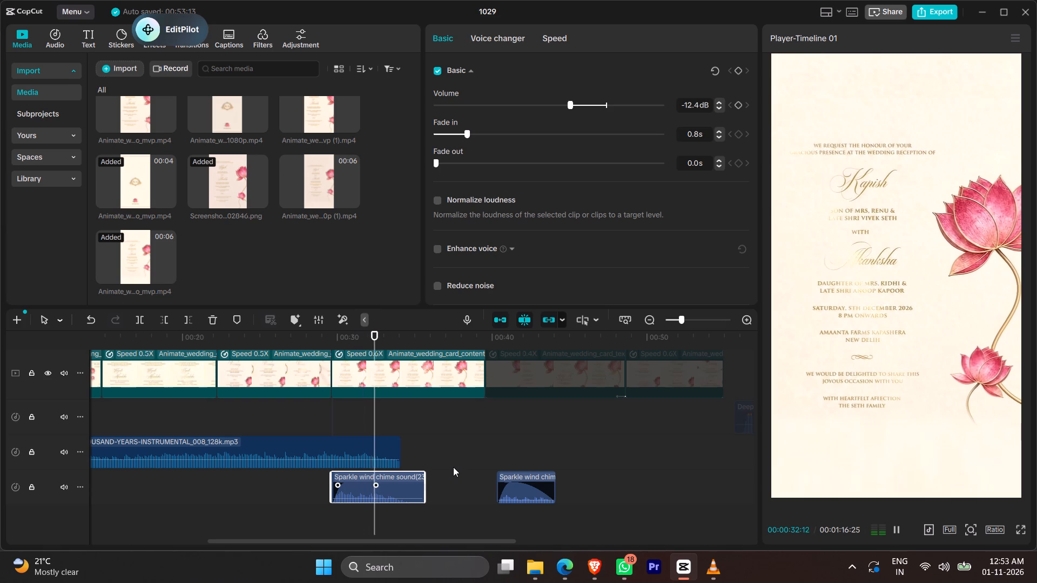
pyautogui.press('space')
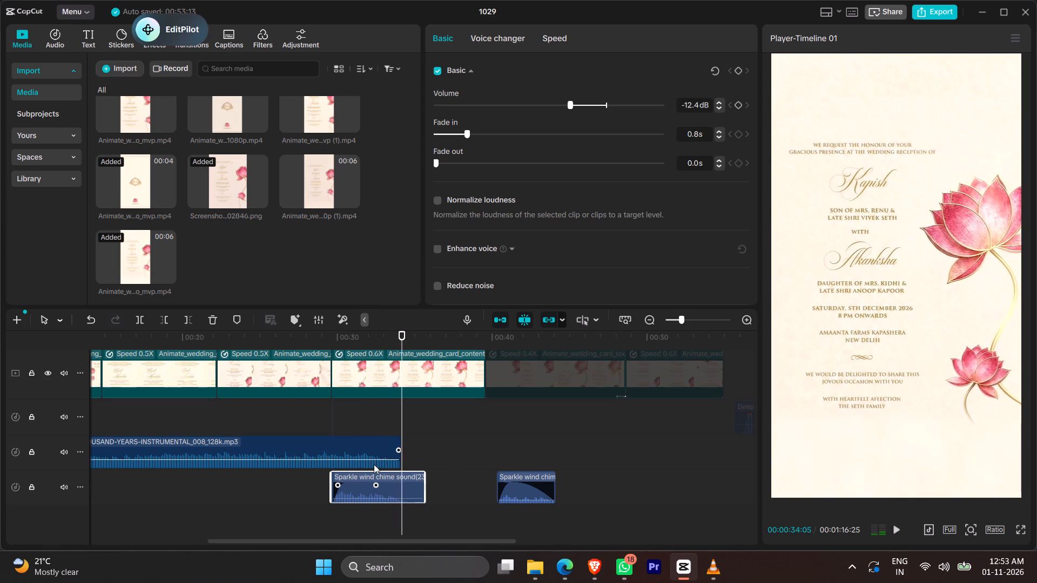
# Disable the Sparkle wind chime sound under the reception card's start.
pyautogui.hscroll(1, 412, 484)
pyautogui.press('v')
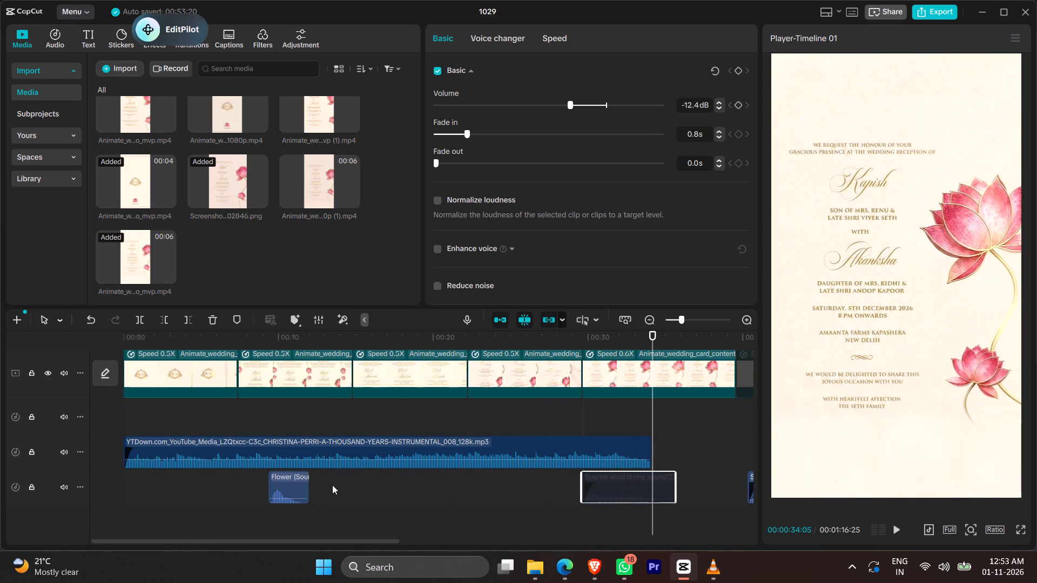
# Copy the Flower sound effect from the second card and place the copy under the reception card, starting at 00:00:32:01.
pyautogui.click(292, 485)
pyautogui.hotkey('ctrl', 'c')
pyautogui.hotkey('ctrl', 'c')
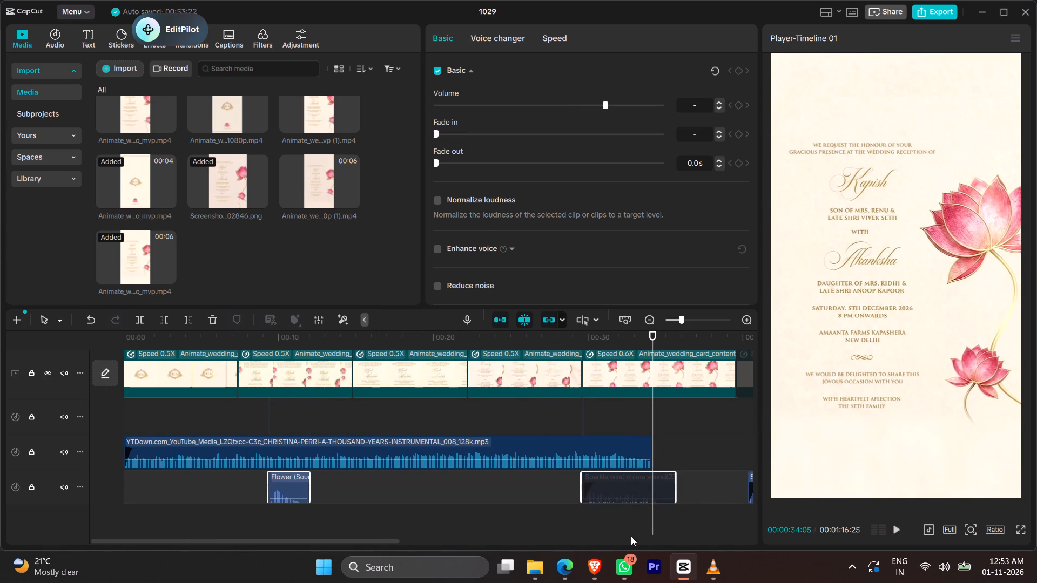
pyautogui.hotkey('ctrl', 'v')
pyautogui.moveTo(674, 523); pyautogui.dragTo(648, 485)
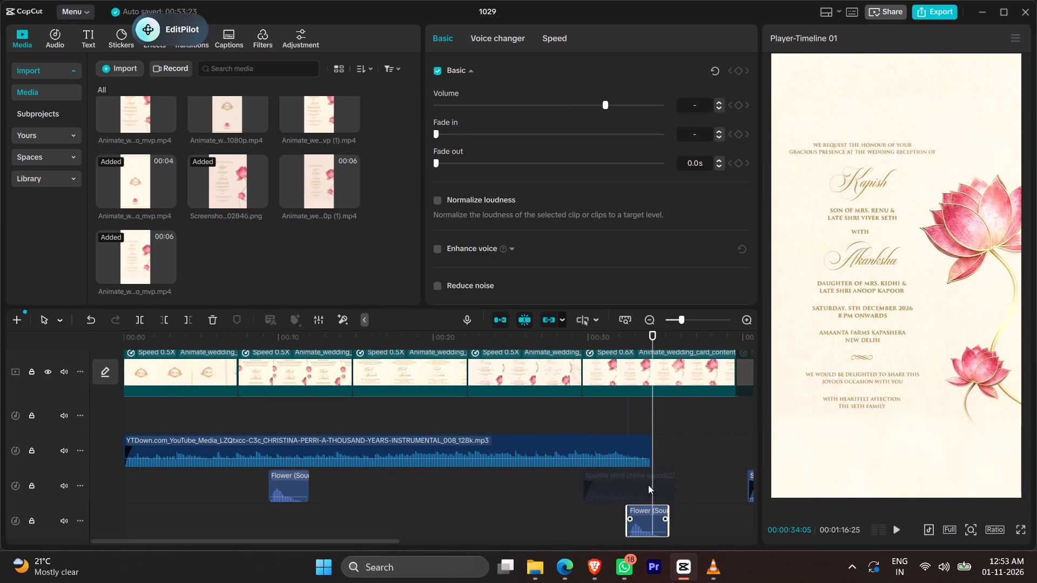
pyautogui.click(619, 406)
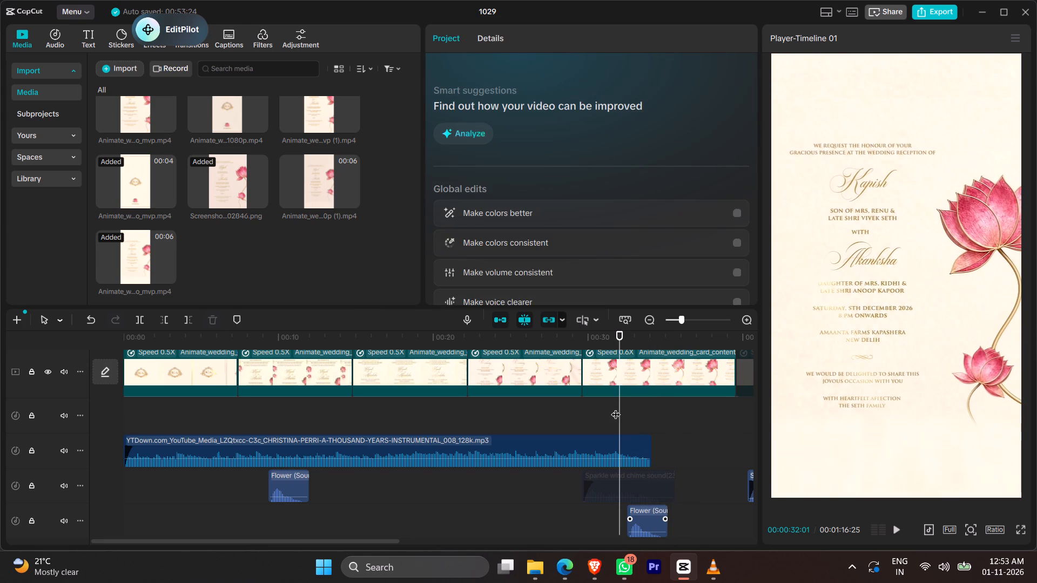
pyautogui.click(647, 517)
pyautogui.press('space')
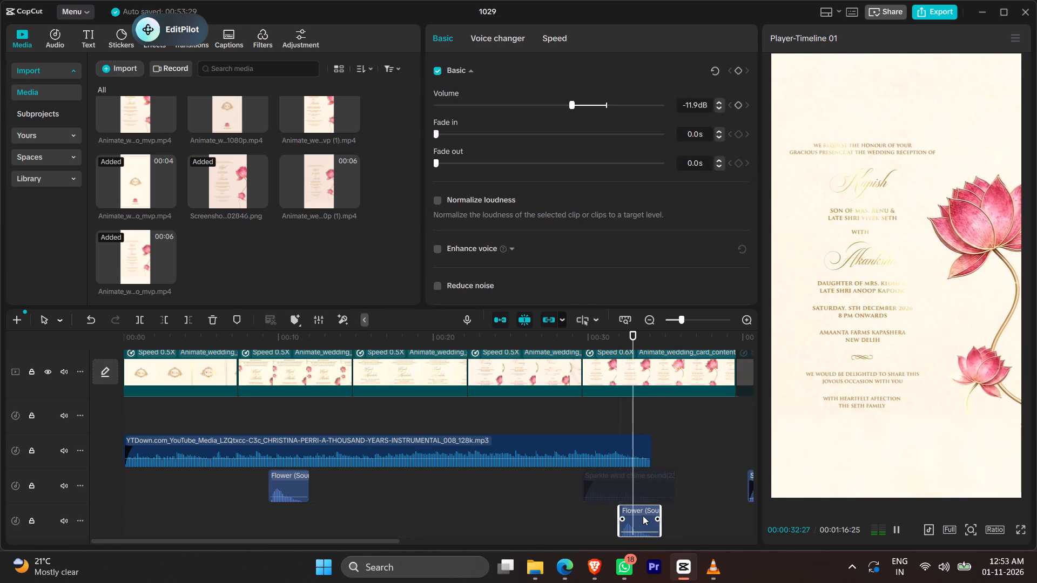
pyautogui.press('space')
# Raise the copied Flower sound's volume to about -7.8 dB and play the reception card with it.
pyautogui.click(641, 533)
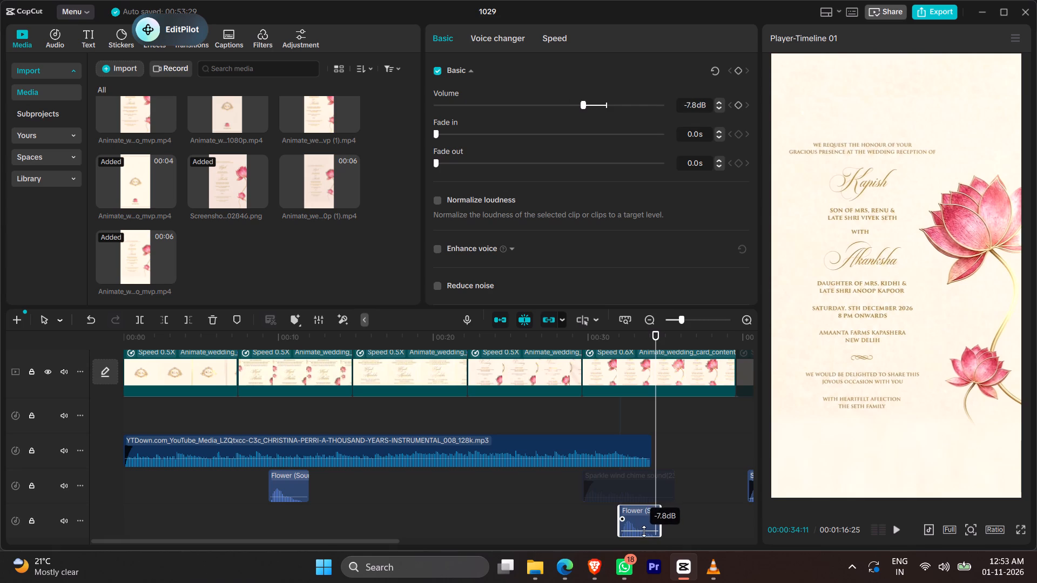
pyautogui.click(609, 528)
pyautogui.press('space')
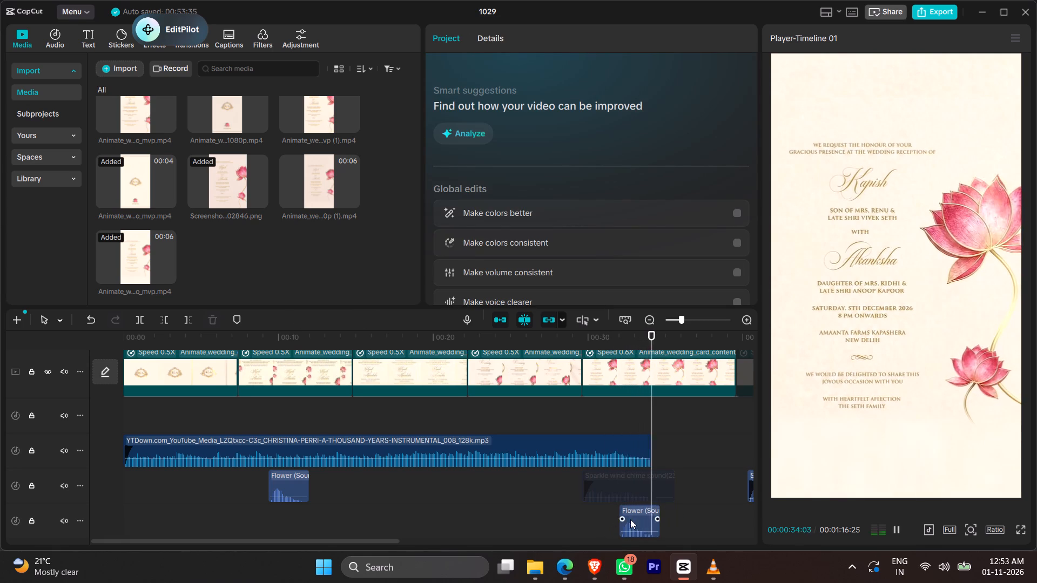
# Extend the end of the A Thousand Years instrumental to the end of the reception card.
pyautogui.click(649, 448)
pyautogui.moveTo(654, 444); pyautogui.dragTo(675, 442)
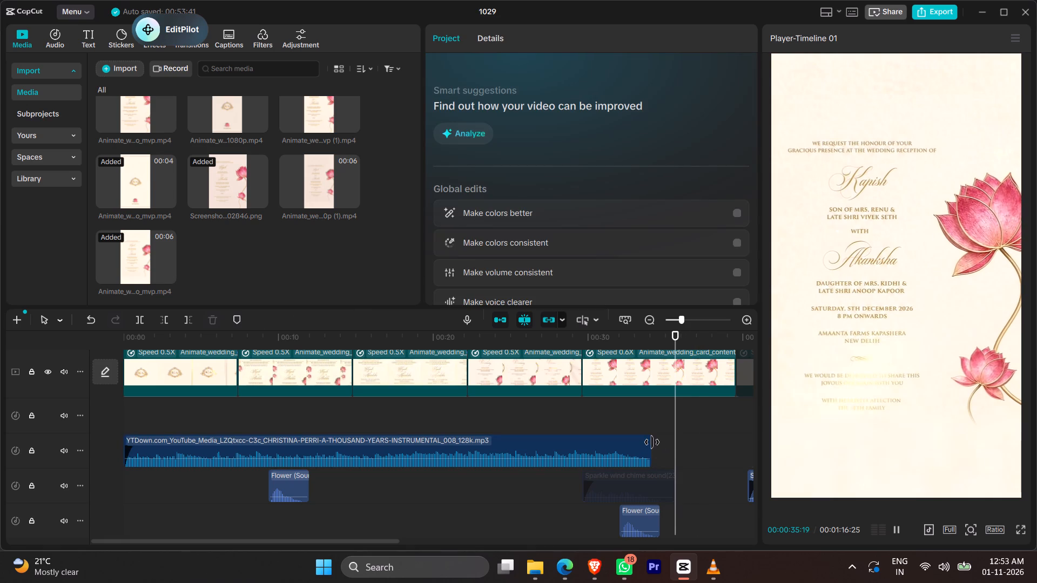
pyautogui.moveTo(652, 442); pyautogui.dragTo(737, 445)
pyautogui.click(642, 419)
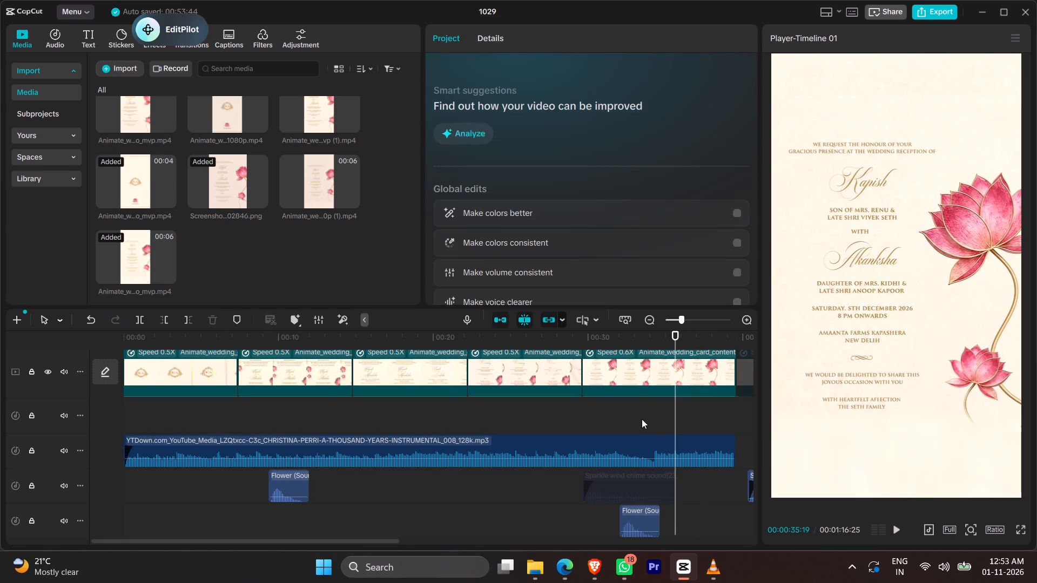
# Shift the music later so its quiet point meets the reception card's end, and extend its start back to the timeline's beginning.
pyautogui.moveTo(649, 449); pyautogui.dragTo(735, 448)
pyautogui.click(731, 422)
pyautogui.click(739, 422)
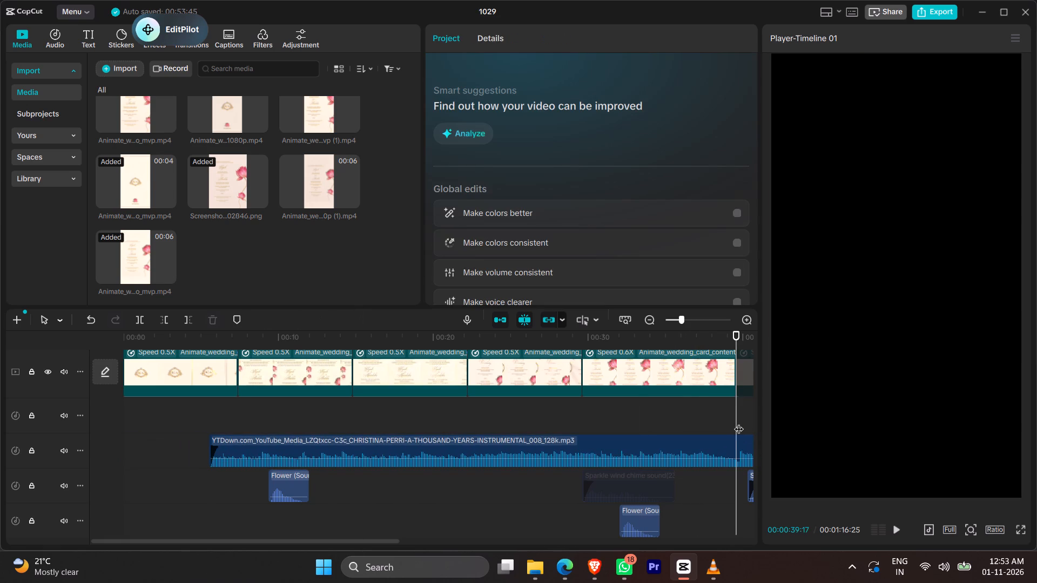
pyautogui.click(617, 450)
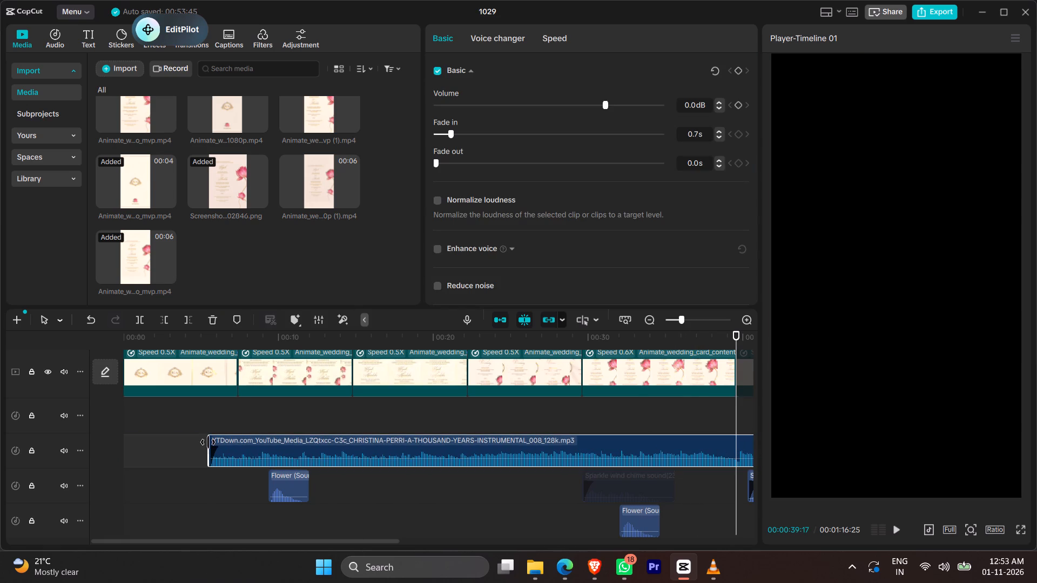
pyautogui.moveTo(211, 444); pyautogui.dragTo(39, 442)
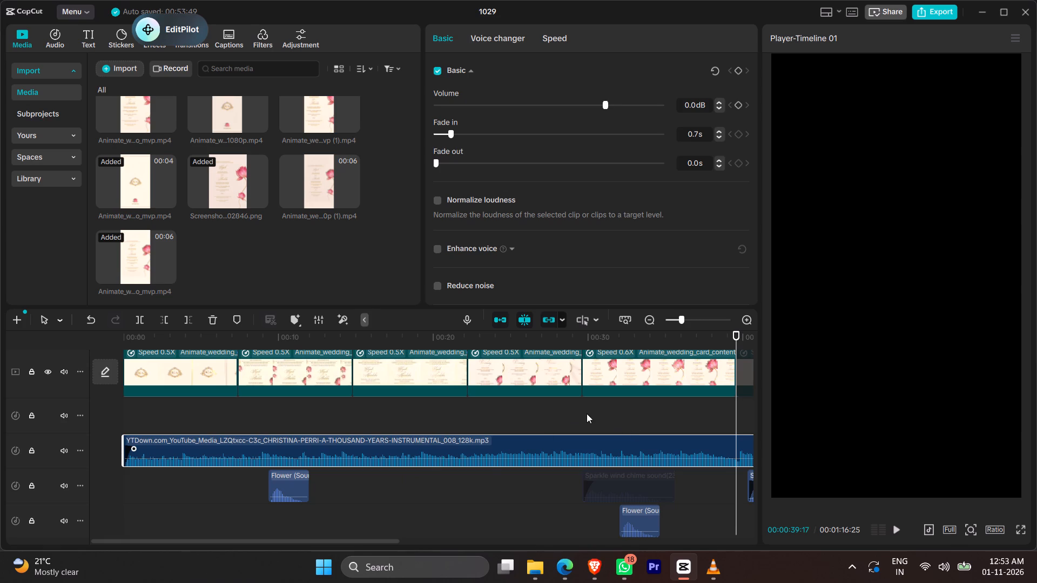
# Play the music under the reception card and trim its end to the card's end at 00:00:39:17.
pyautogui.click(587, 413)
pyautogui.press('space')
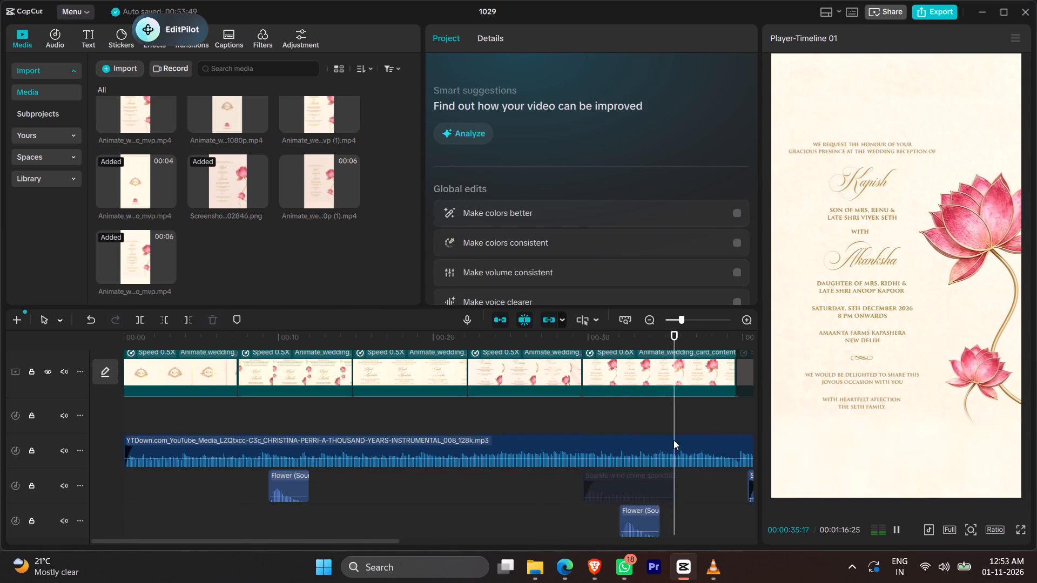
pyautogui.keyDown('ctrl'); pyautogui.scroll(-5, 674, 440); pyautogui.keyUp('ctrl')
pyautogui.hscroll(1, 426, 410)
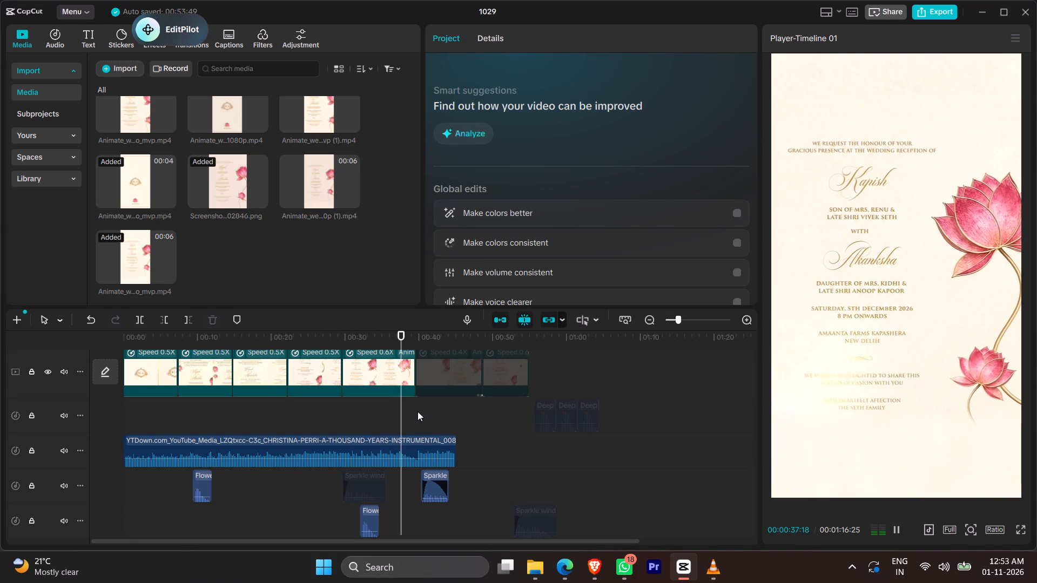
pyautogui.press('space')
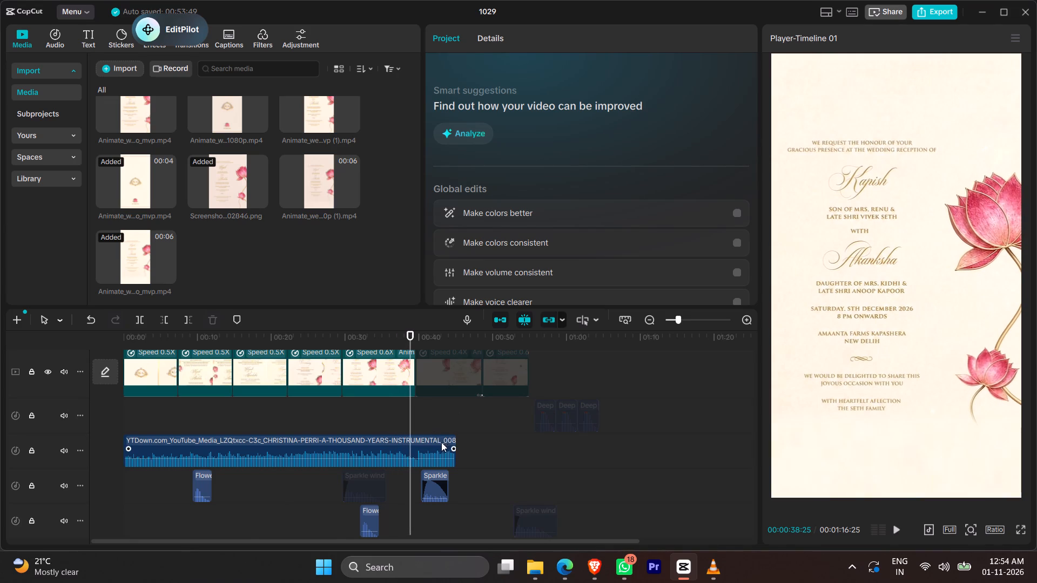
pyautogui.keyDown('ctrl'); pyautogui.scroll(13, 439, 450); pyautogui.keyUp('ctrl')
pyautogui.click(432, 411)
pyautogui.click(506, 466)
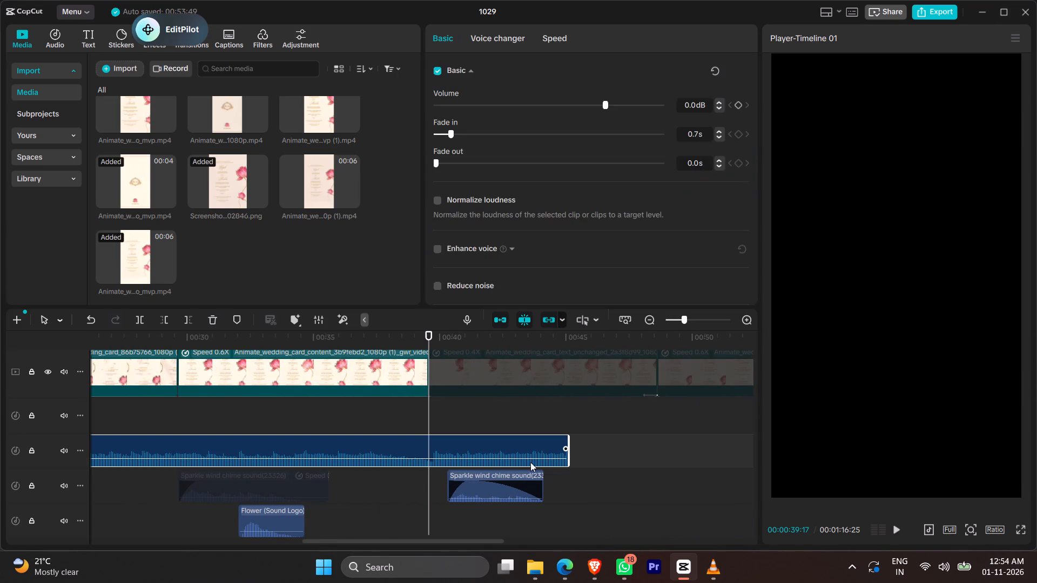
pyautogui.moveTo(571, 446); pyautogui.dragTo(435, 442)
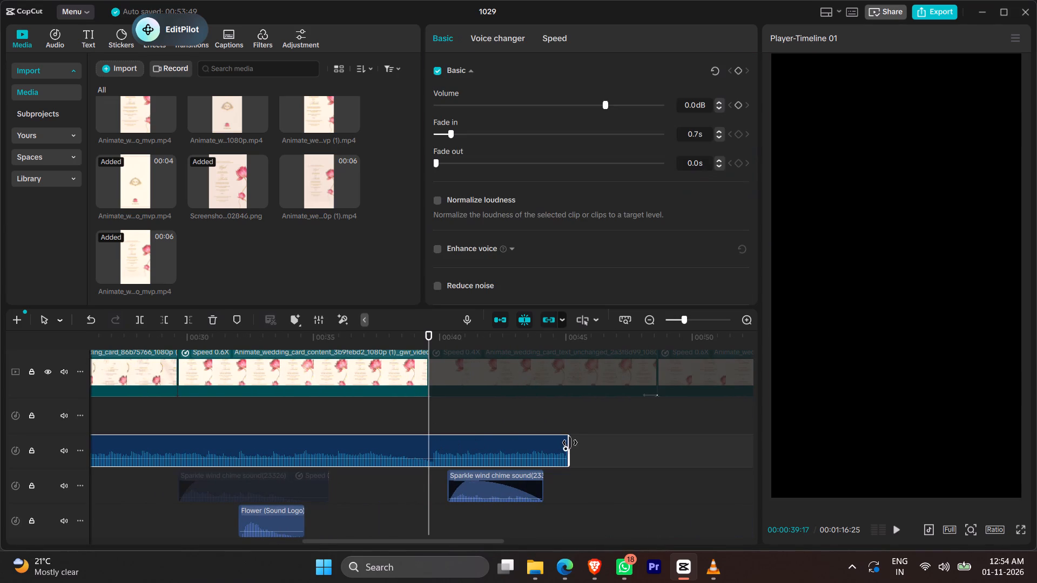
pyautogui.moveTo(571, 443); pyautogui.dragTo(426, 443)
# Disable the Sparkle wind chime sound located just after the end of the music.
pyautogui.scroll(-2, 448, 471)
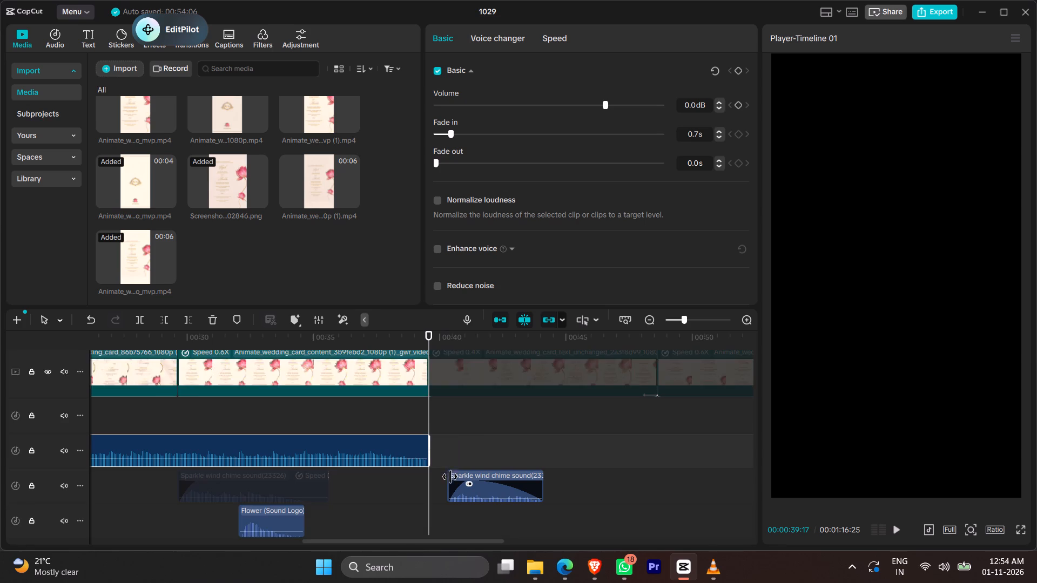
pyautogui.scroll(-2, 450, 477)
pyautogui.keyDown('ctrl'); pyautogui.scroll(-10, 460, 486); pyautogui.keyUp('ctrl')
pyautogui.hscroll(1, 349, 453)
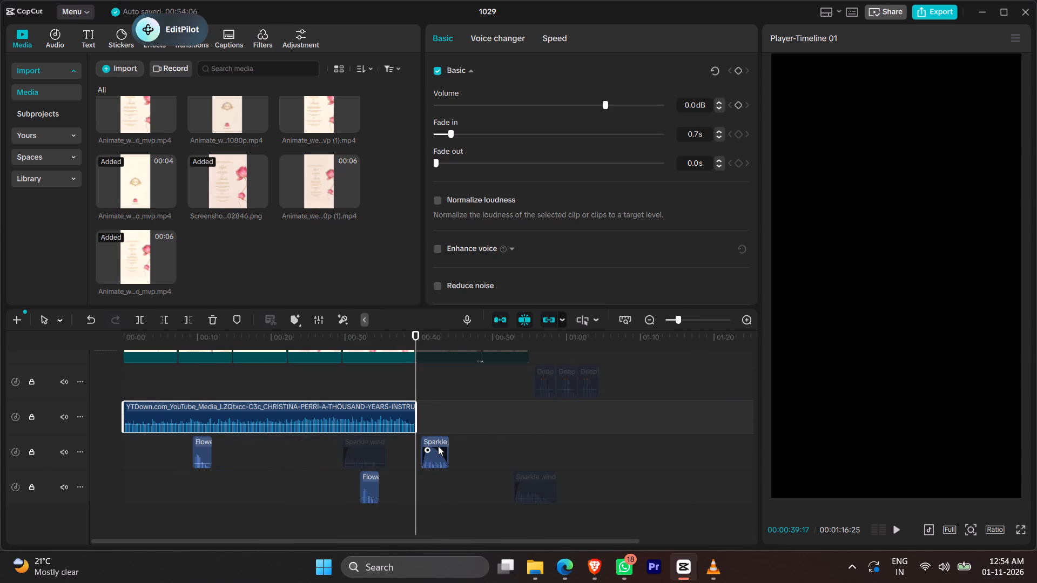
pyautogui.click(437, 445)
pyautogui.press('v')
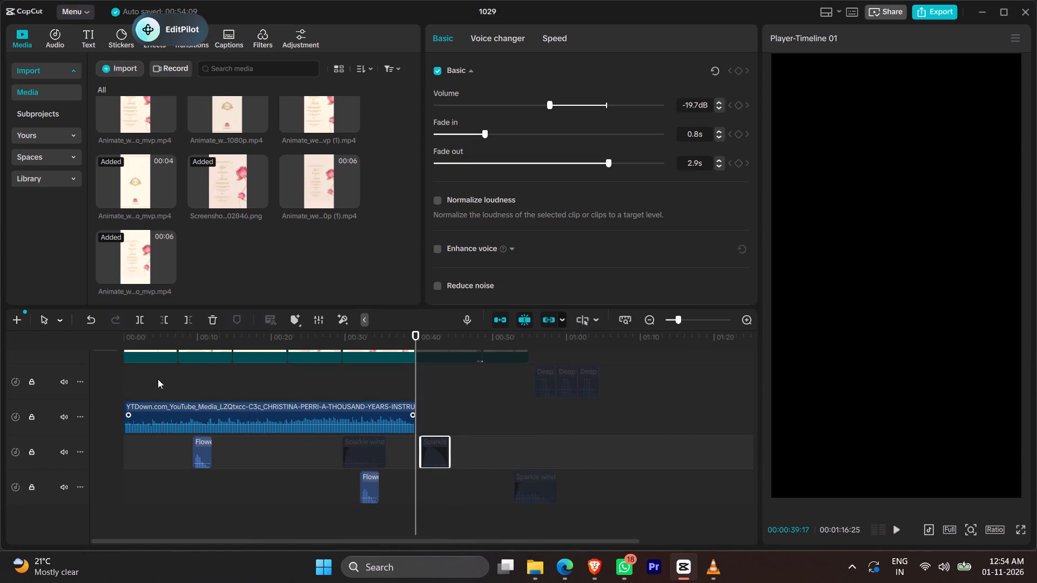
# Copy the second card's Flower sound and place the copy under the opening K|A card, starting at 00:00:02:11.
pyautogui.click(182, 390)
pyautogui.write('0')
pyautogui.press('space')
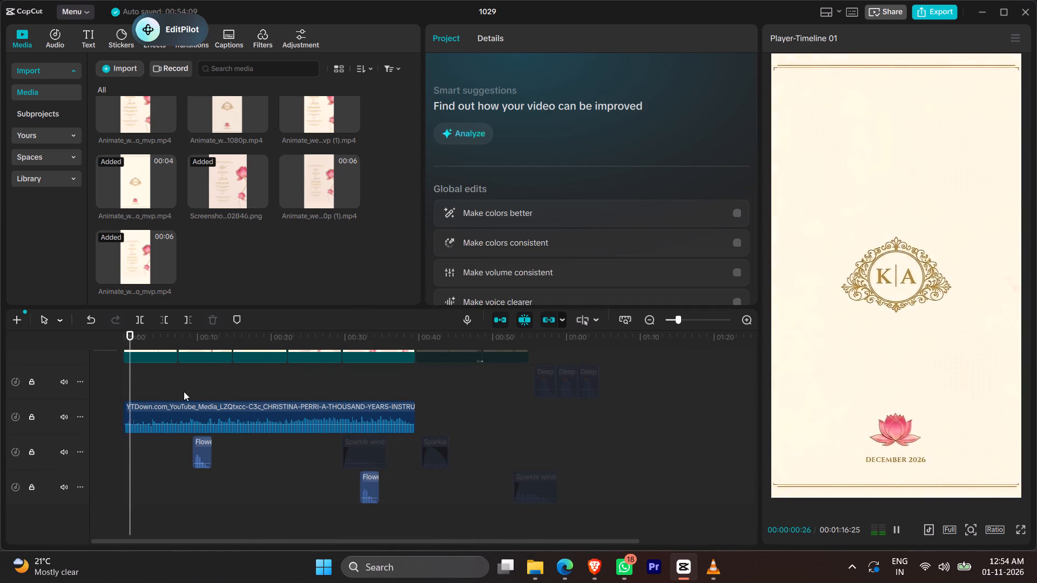
pyautogui.keyDown('ctrl'); pyautogui.scroll(-3, 214, 401); pyautogui.keyUp('ctrl')
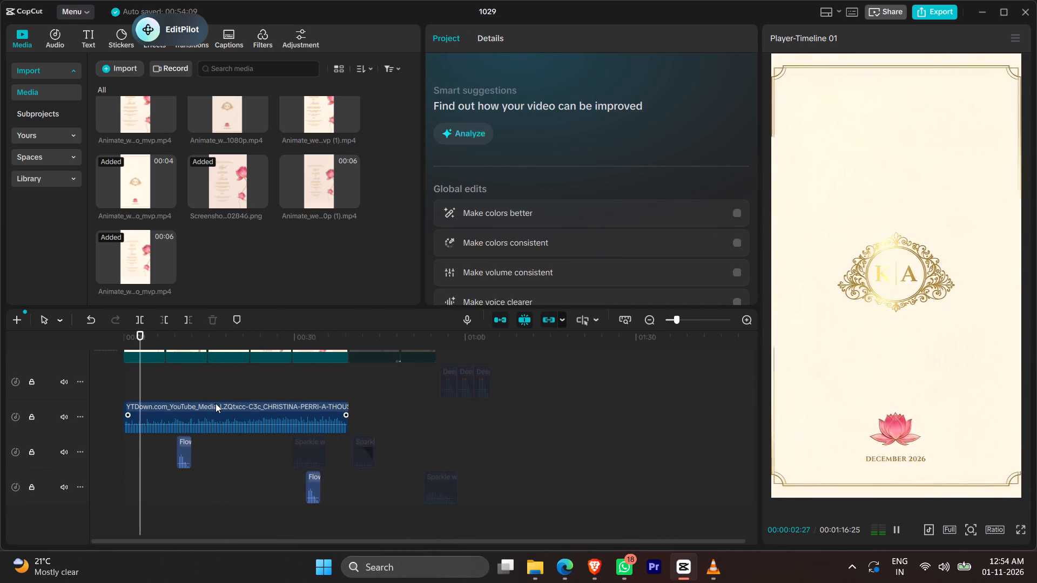
pyautogui.press('space')
pyautogui.keyDown('ctrl'); pyautogui.scroll(9, 243, 424); pyautogui.keyUp('ctrl')
pyautogui.keyDown('ctrl'); pyautogui.click(258, 446); pyautogui.keyUp('ctrl')
pyautogui.hotkey('ctrl', 'c')
pyautogui.hotkey('ctrl', 'v')
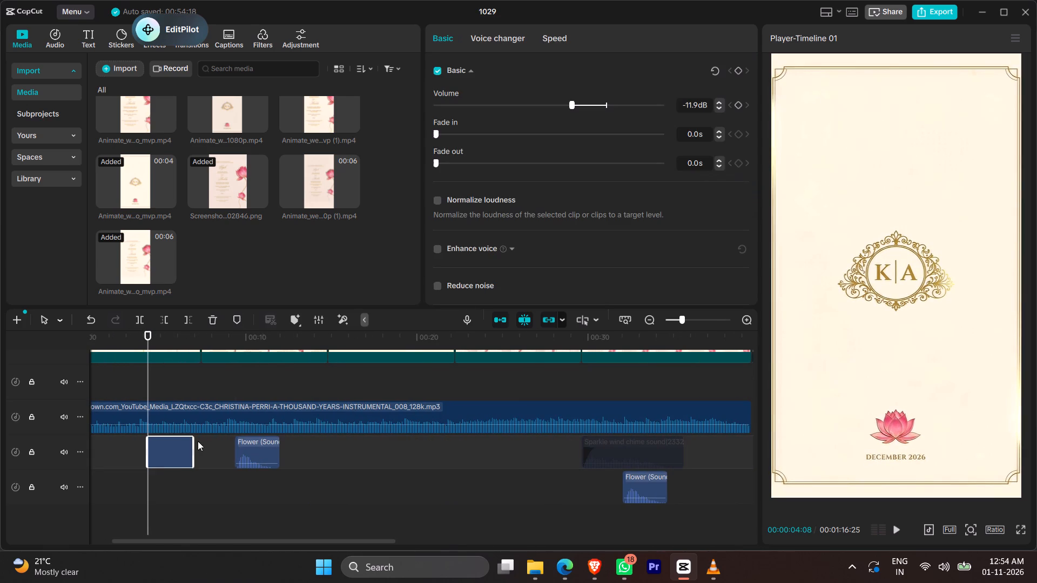
pyautogui.click(106, 381)
pyautogui.press('space')
pyautogui.press('space')
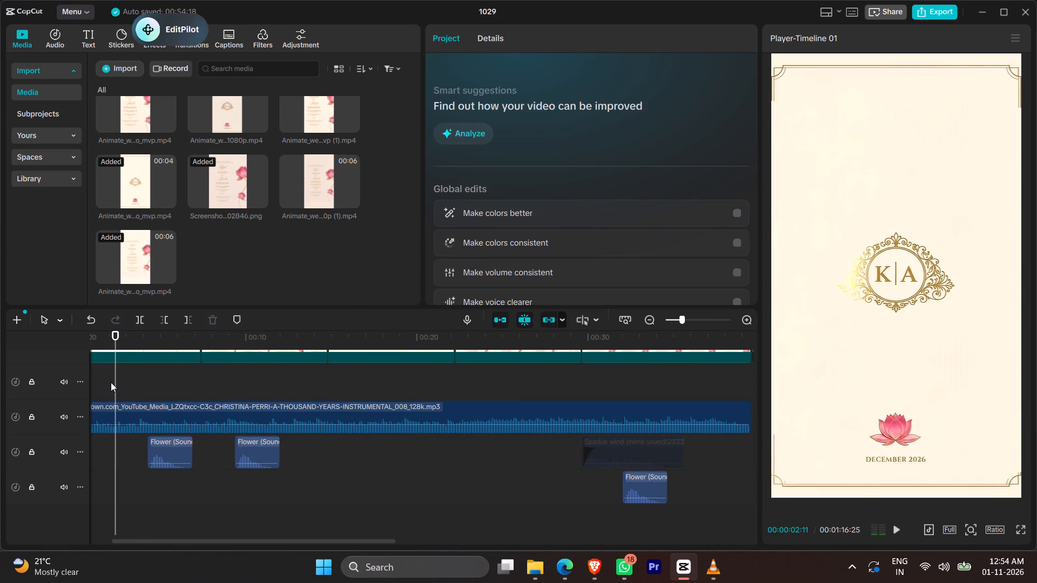
pyautogui.moveTo(157, 451); pyautogui.dragTo(128, 451)
pyautogui.press('space')
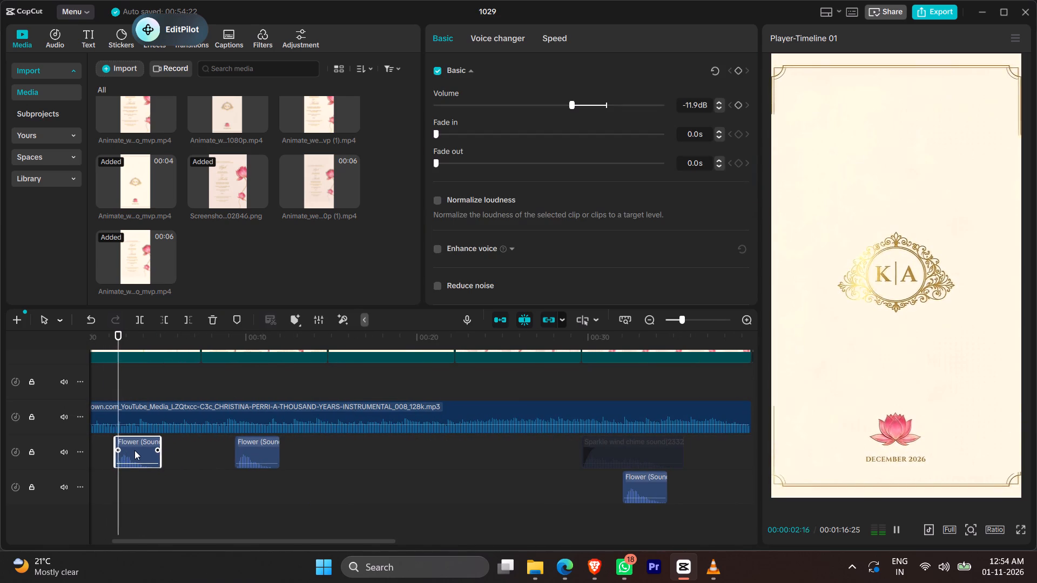
pyautogui.keyDown('ctrl'); pyautogui.scroll(-4, 271, 501); pyautogui.keyUp('ctrl')
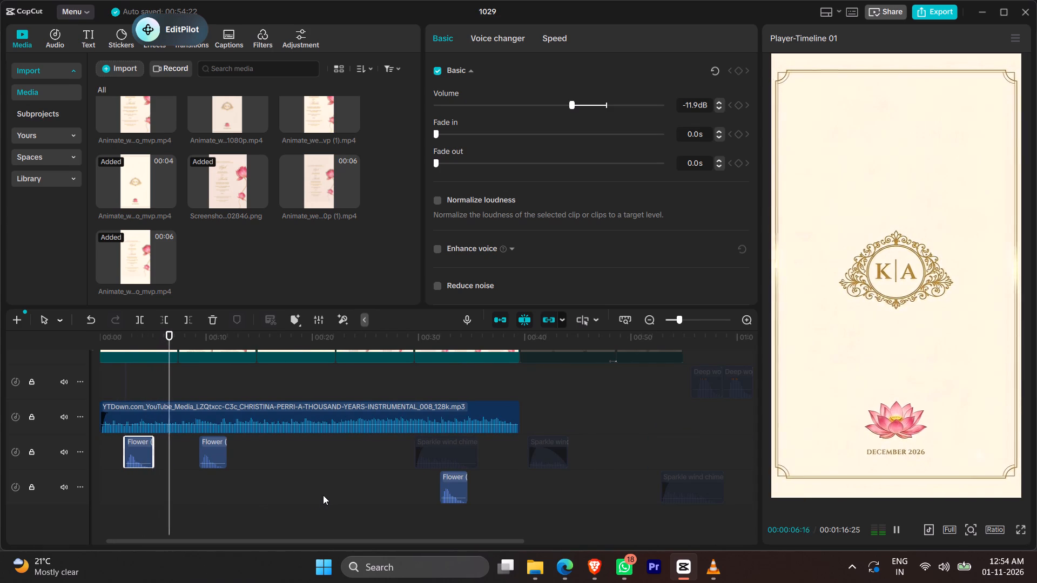
pyautogui.keyDown('ctrl'); pyautogui.scroll(-1, 323, 498); pyautogui.keyUp('ctrl')
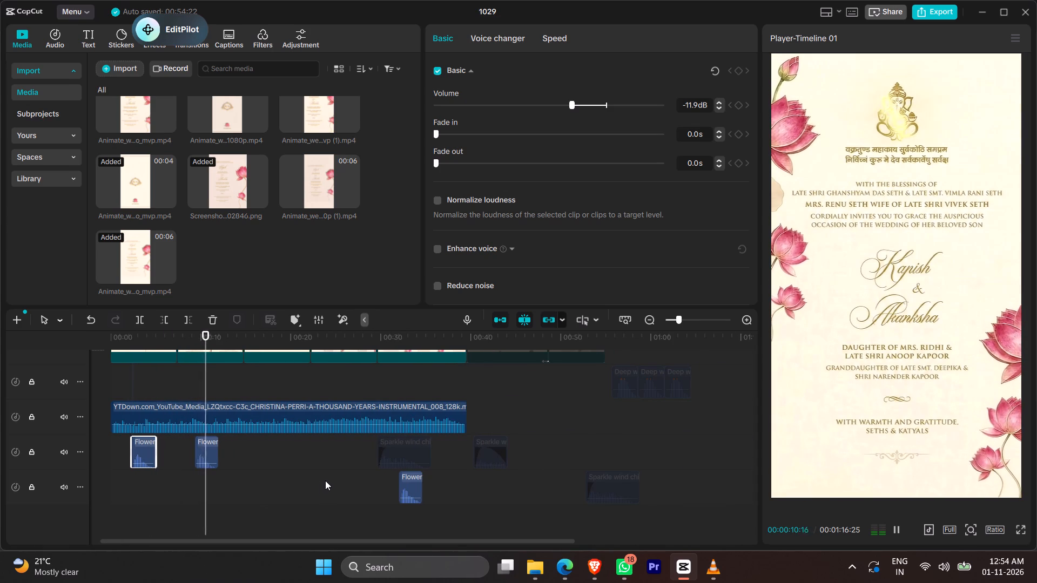
pyautogui.keyDown('ctrl'); pyautogui.scroll(-2, 358, 478); pyautogui.keyUp('ctrl')
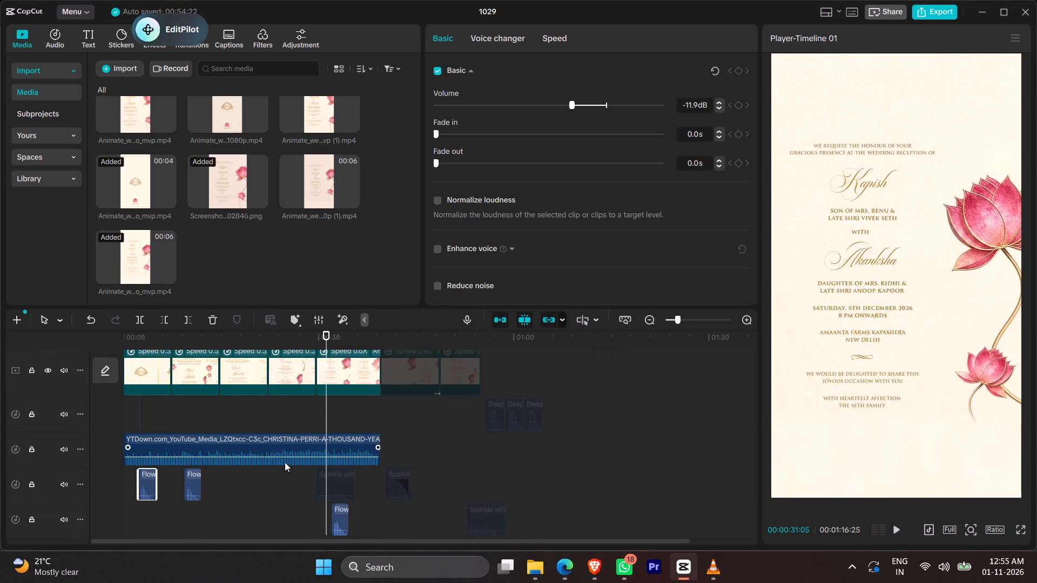
pyautogui.scroll(3, 285, 462)
pyautogui.click(237, 395)
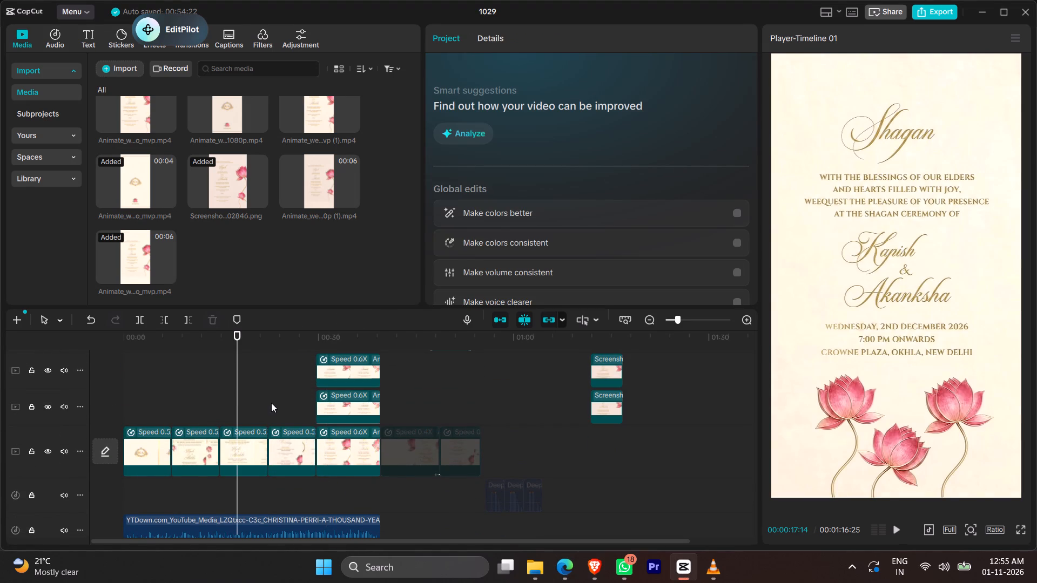
pyautogui.click(271, 403)
pyautogui.click(287, 407)
pyautogui.click(296, 408)
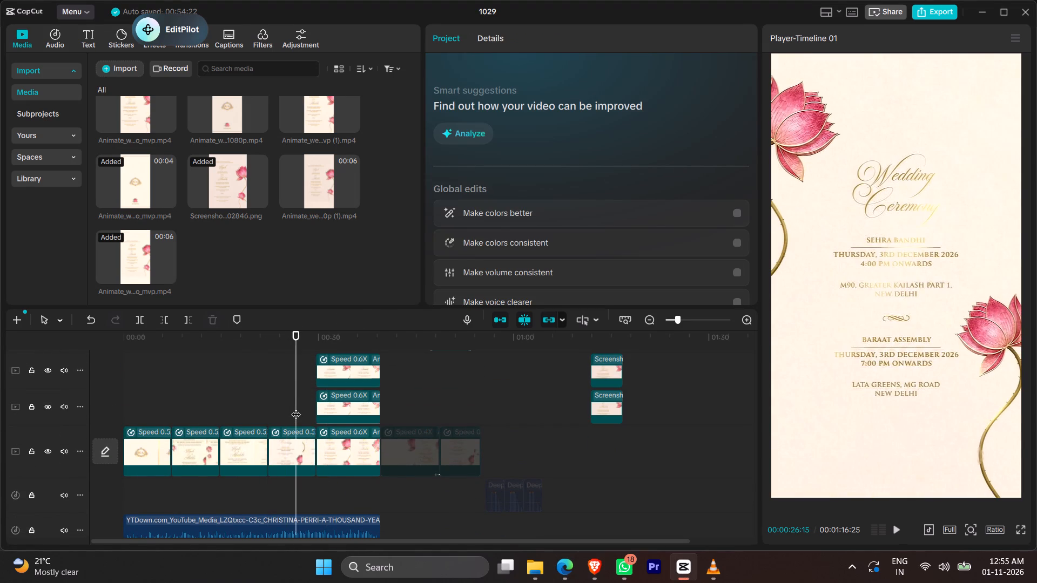
pyautogui.click(298, 409)
pyautogui.click(302, 411)
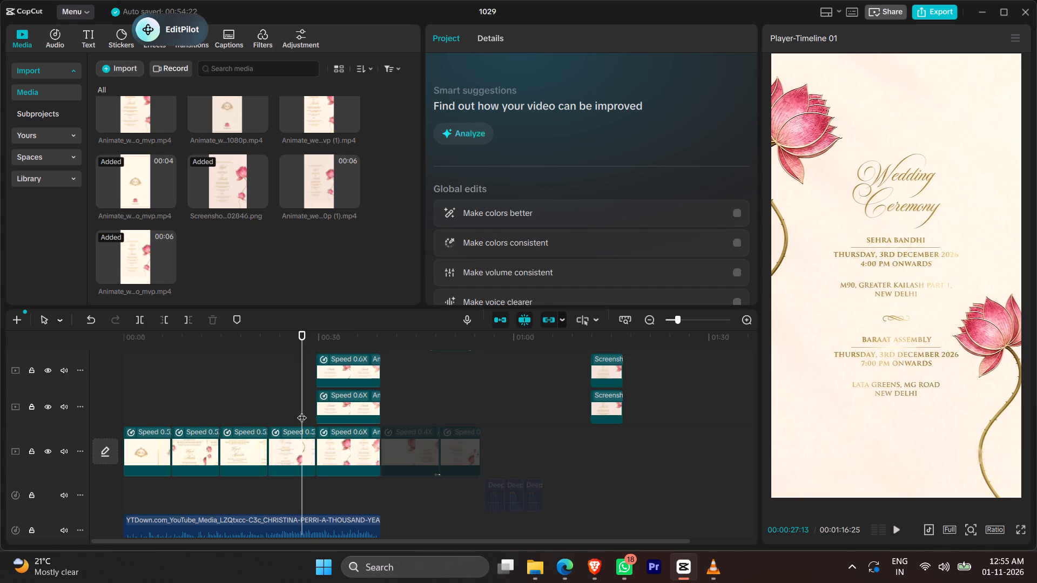
pyautogui.moveTo(302, 411); pyautogui.dragTo(305, 414)
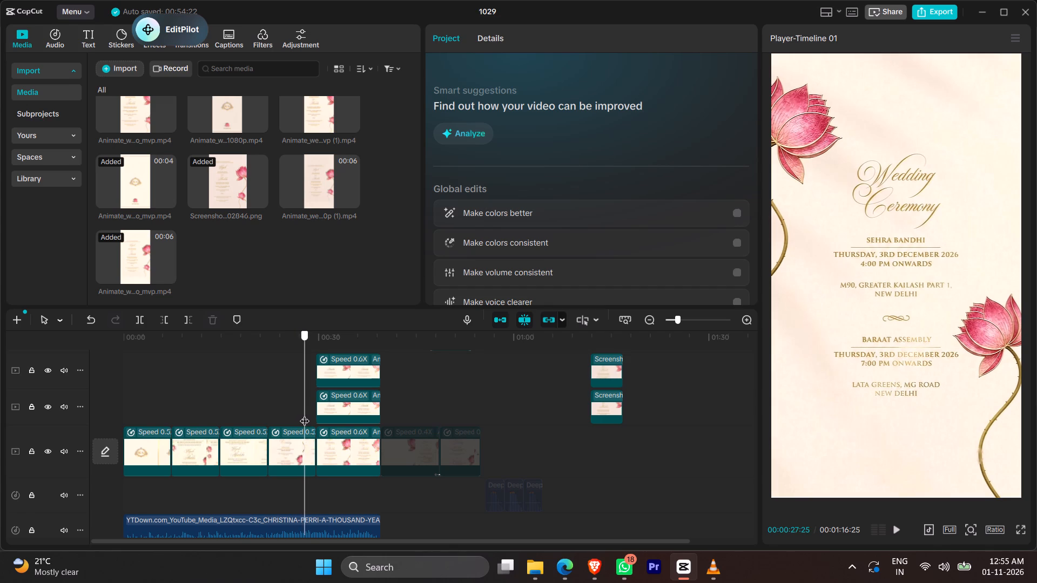
pyautogui.moveTo(305, 414); pyautogui.dragTo(312, 417)
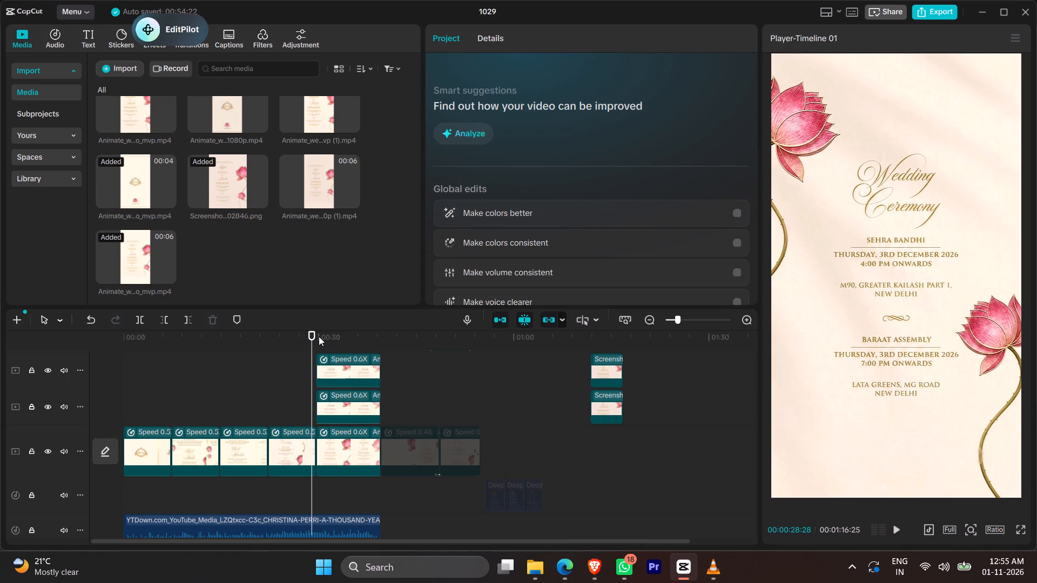
# Mark the timeline range's end at the reception card's end, 00:00:39:17, and play the sequence from the start.
pyautogui.click(382, 346)
pyautogui.press('o')
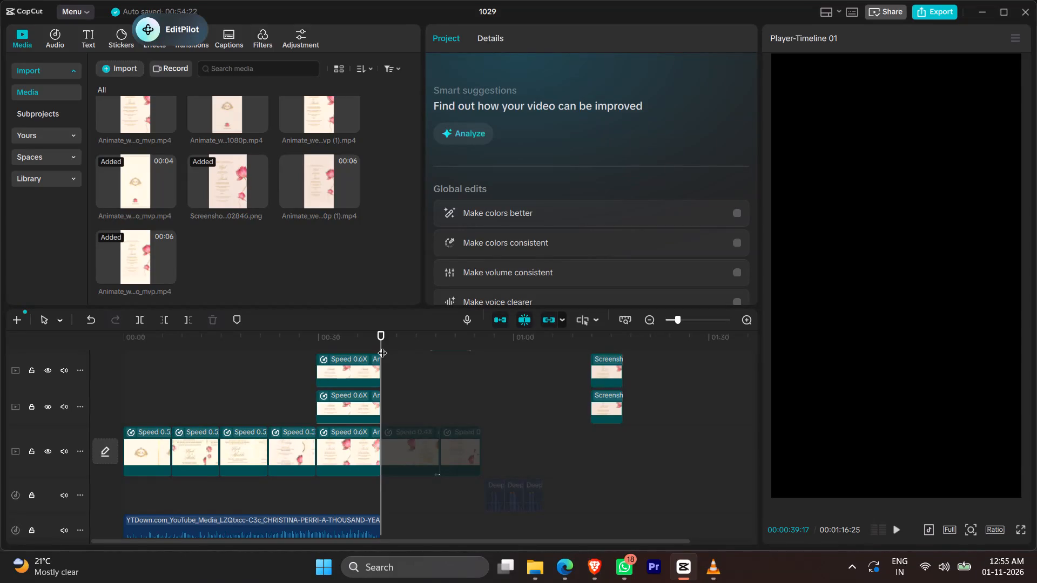
pyautogui.press('0')
pyautogui.press('space')
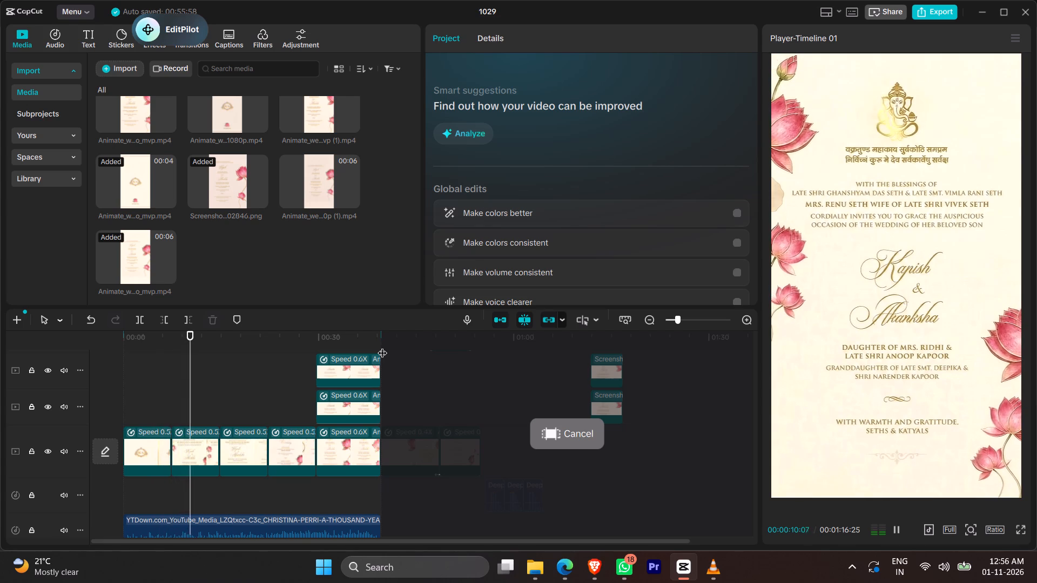
pyautogui.press('space')
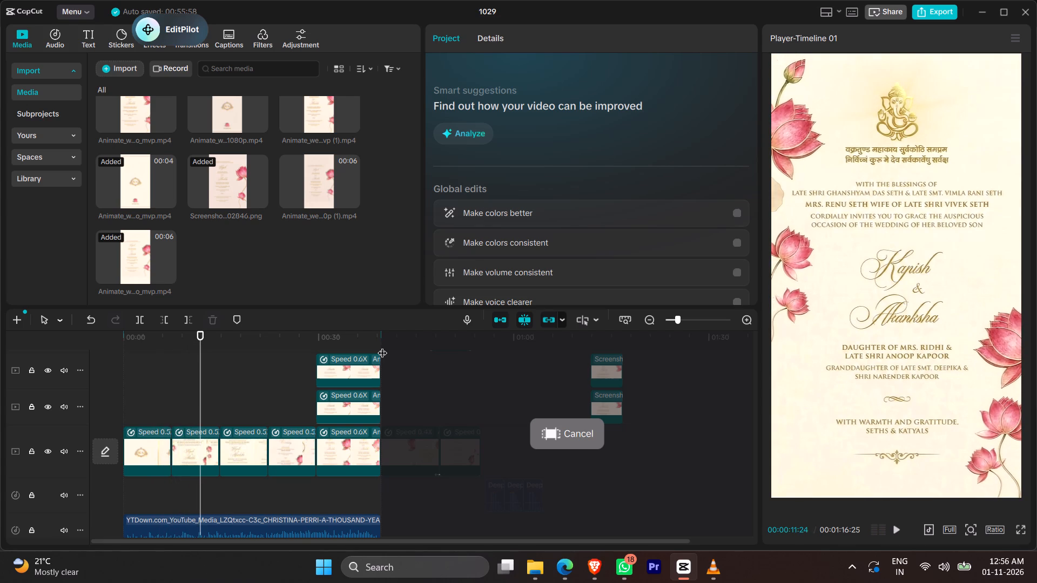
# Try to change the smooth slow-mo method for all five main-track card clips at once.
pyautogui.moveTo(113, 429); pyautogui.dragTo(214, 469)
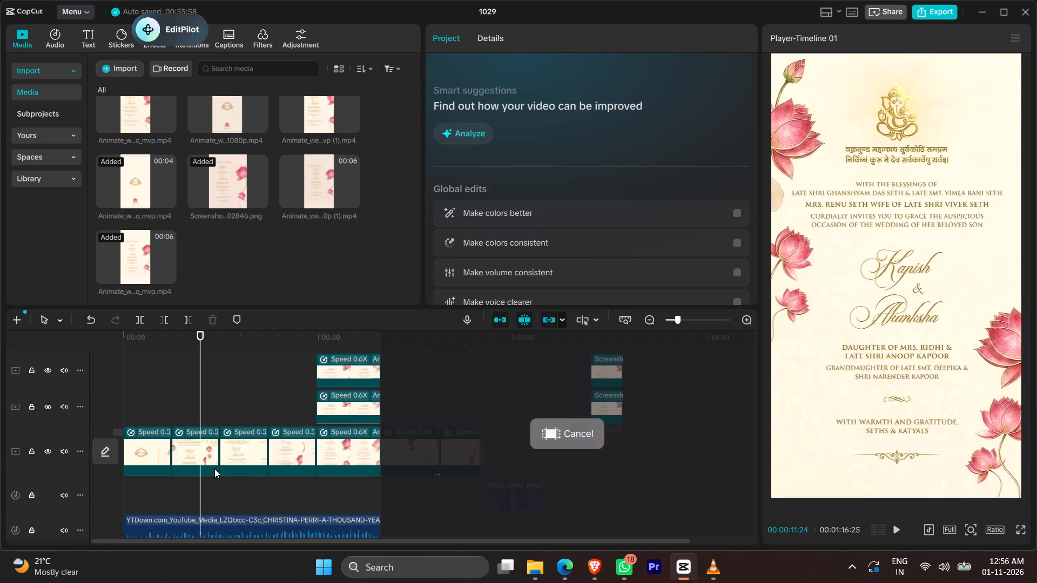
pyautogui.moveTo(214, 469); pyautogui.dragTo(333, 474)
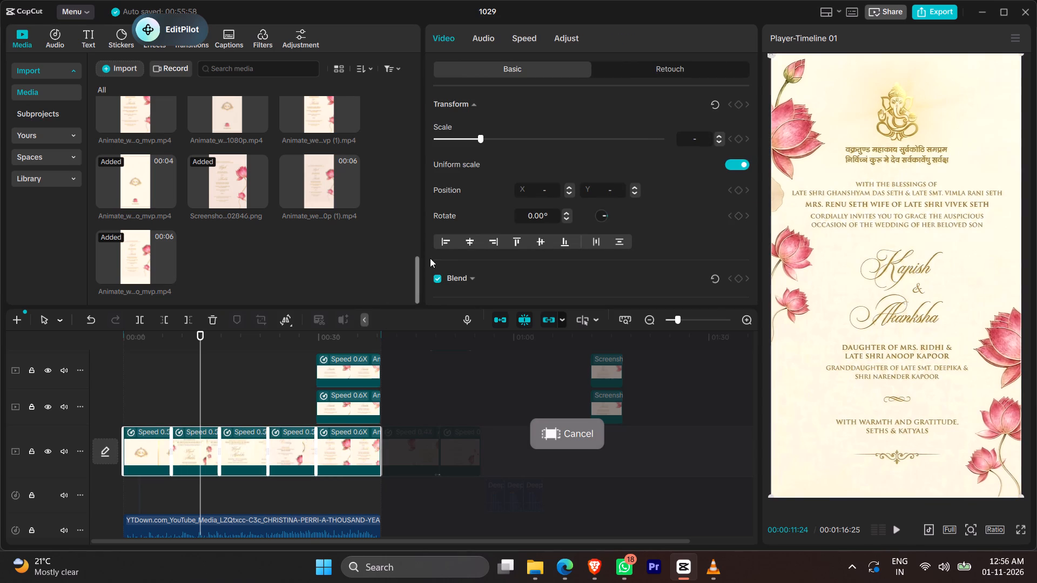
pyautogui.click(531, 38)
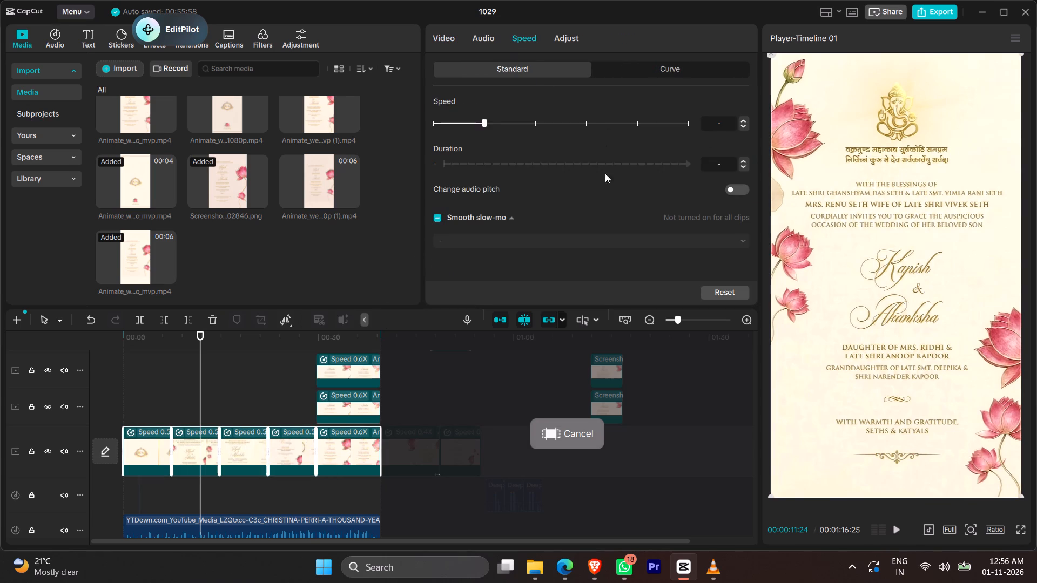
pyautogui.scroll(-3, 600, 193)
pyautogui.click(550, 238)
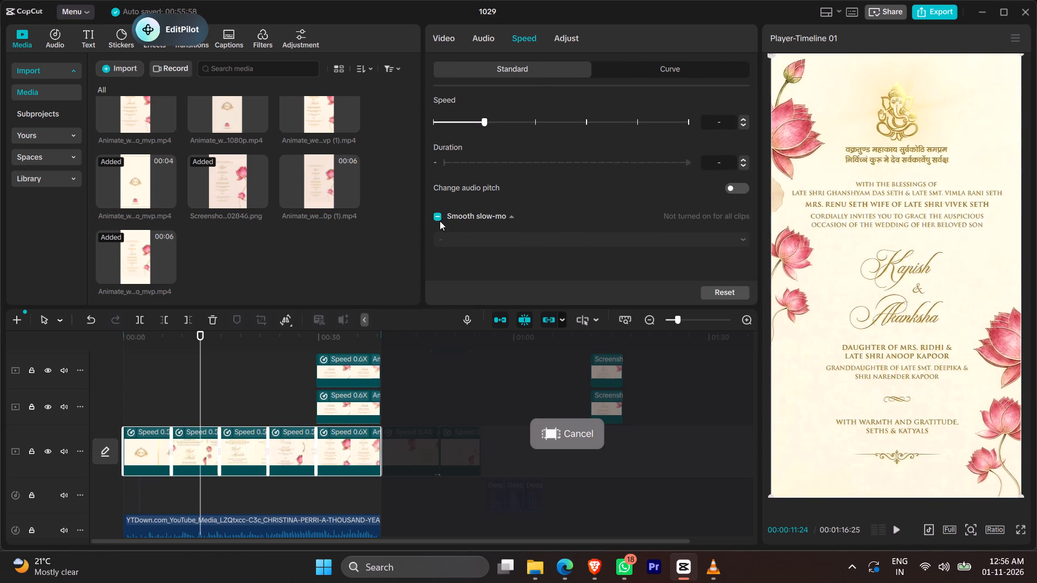
# Enable smooth slow-mo on the opening K|A clip and set its method to Optical flow.
pyautogui.click(149, 458)
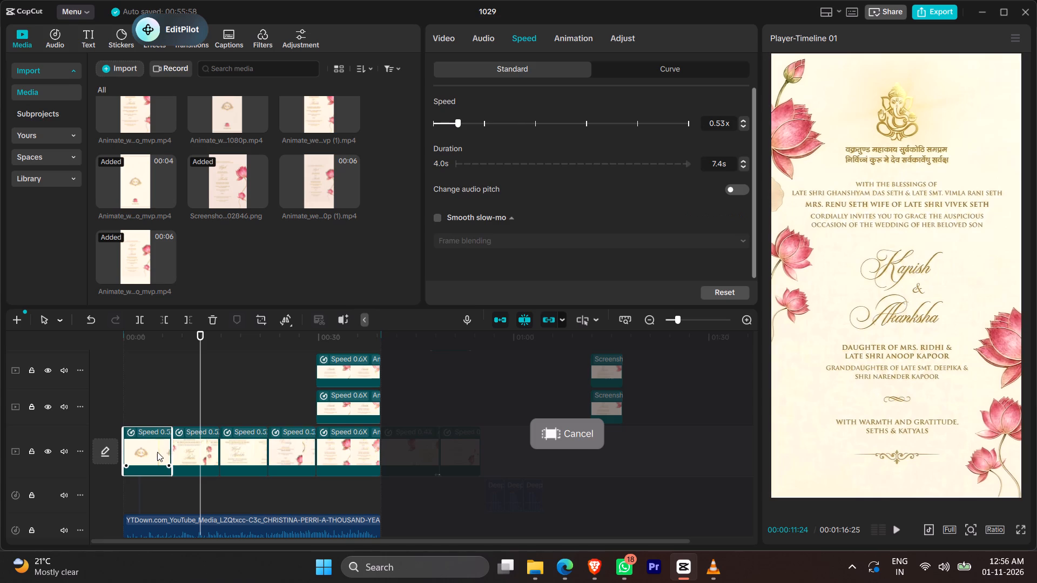
pyautogui.click(137, 402)
pyautogui.click(146, 443)
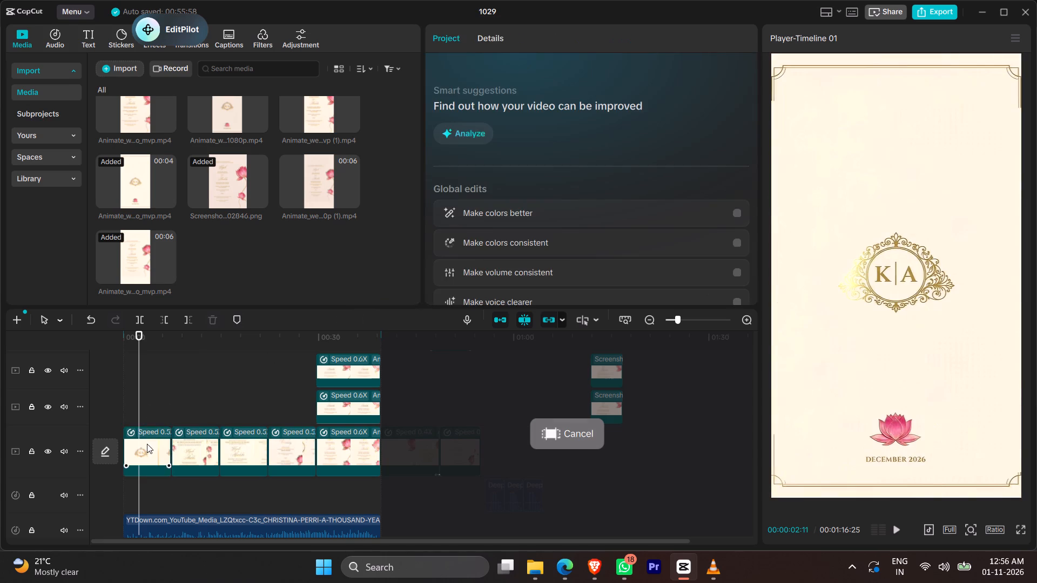
pyautogui.scroll(-5, 494, 288)
pyautogui.click(529, 34)
pyautogui.scroll(-1, 549, 157)
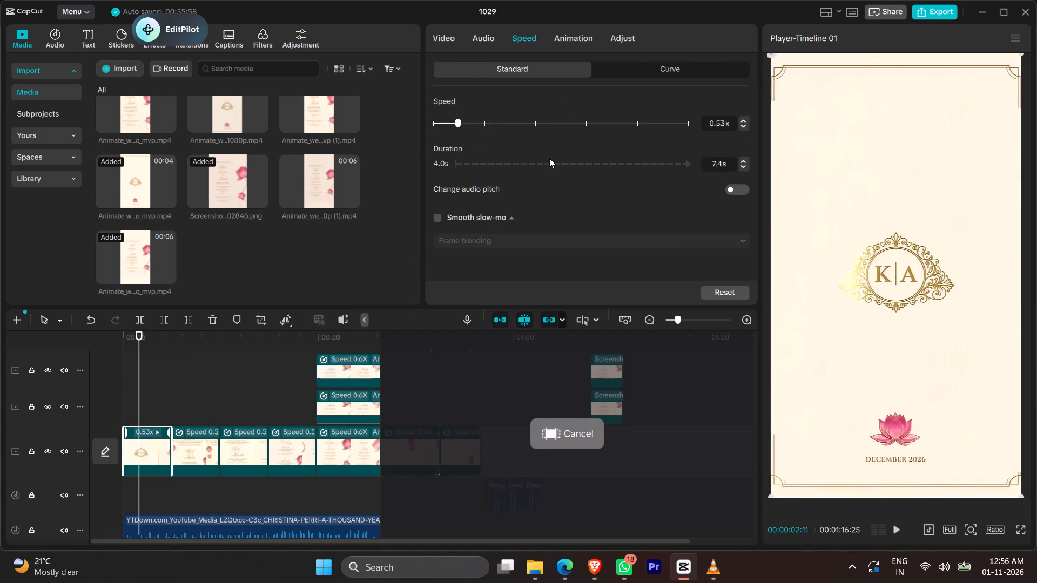
pyautogui.scroll(-1, 549, 158)
pyautogui.click(434, 219)
pyautogui.click(458, 241)
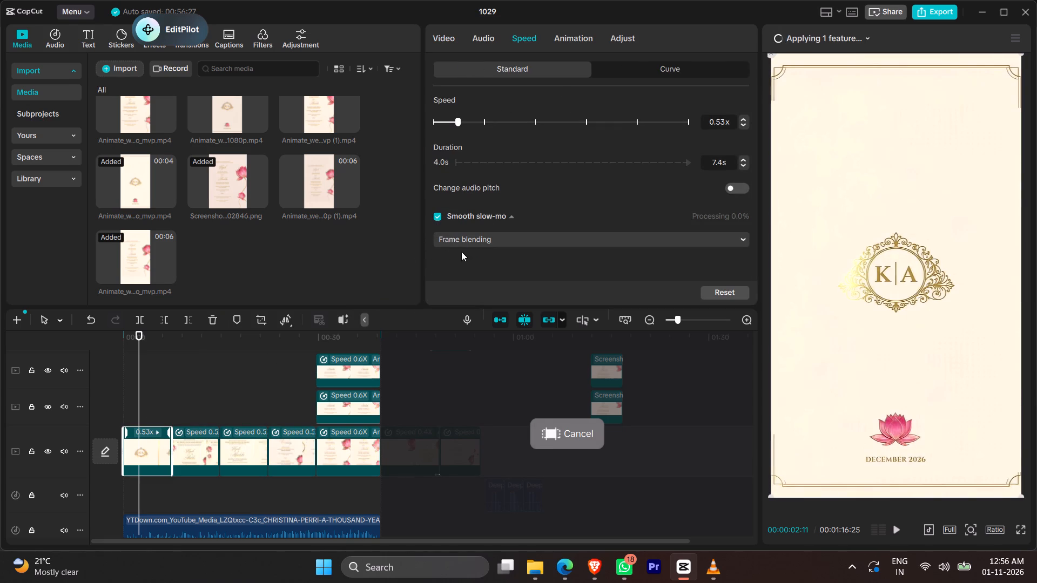
pyautogui.scroll(-3, 504, 298)
pyautogui.click(499, 296)
pyautogui.scroll(2, 481, 215)
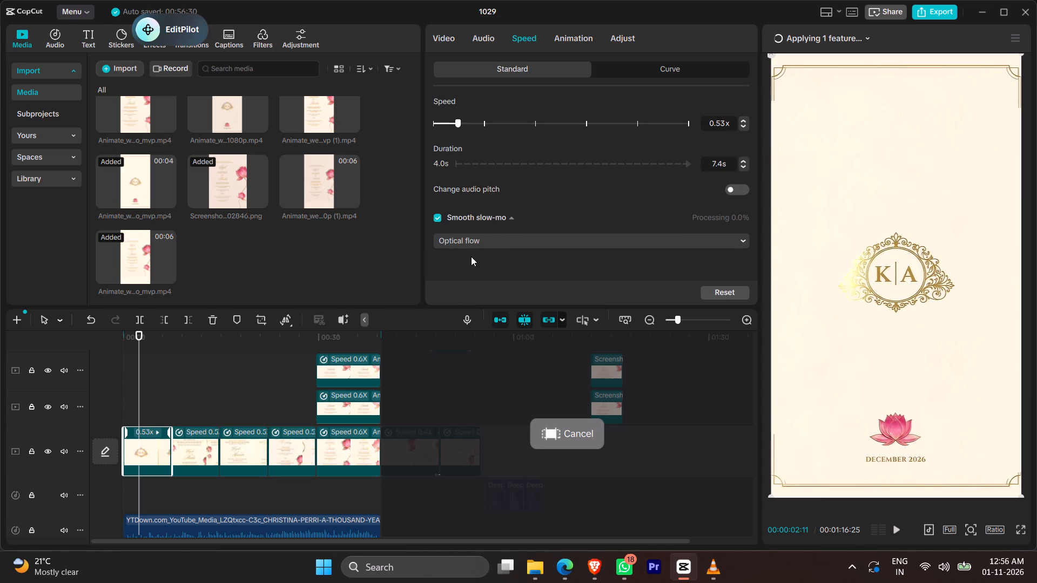
pyautogui.click(469, 239)
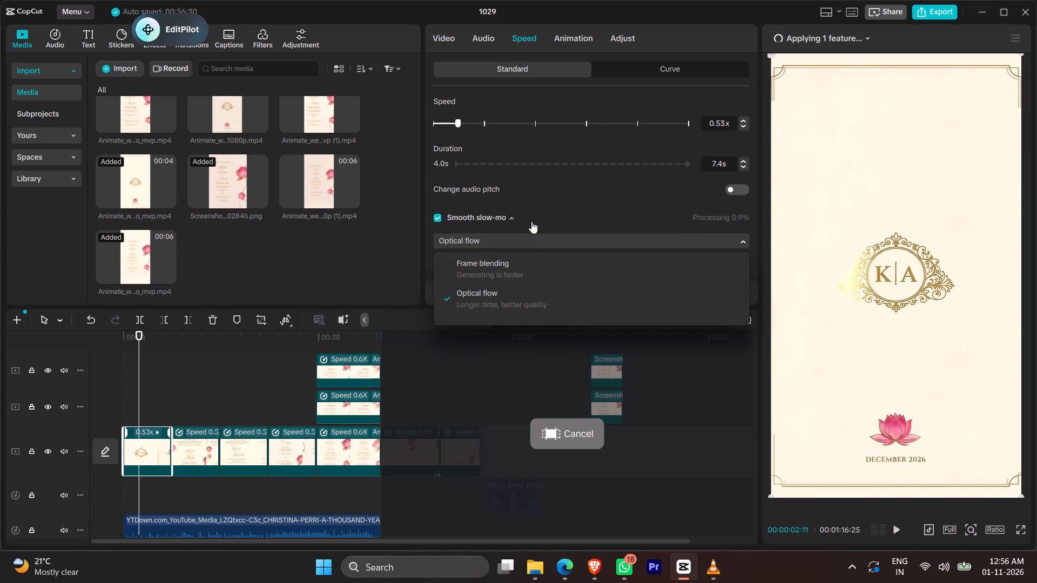
# Set the smooth slow-mo method to Optical flow for the second main-track clip, the blessings invitation card.
pyautogui.click(200, 448)
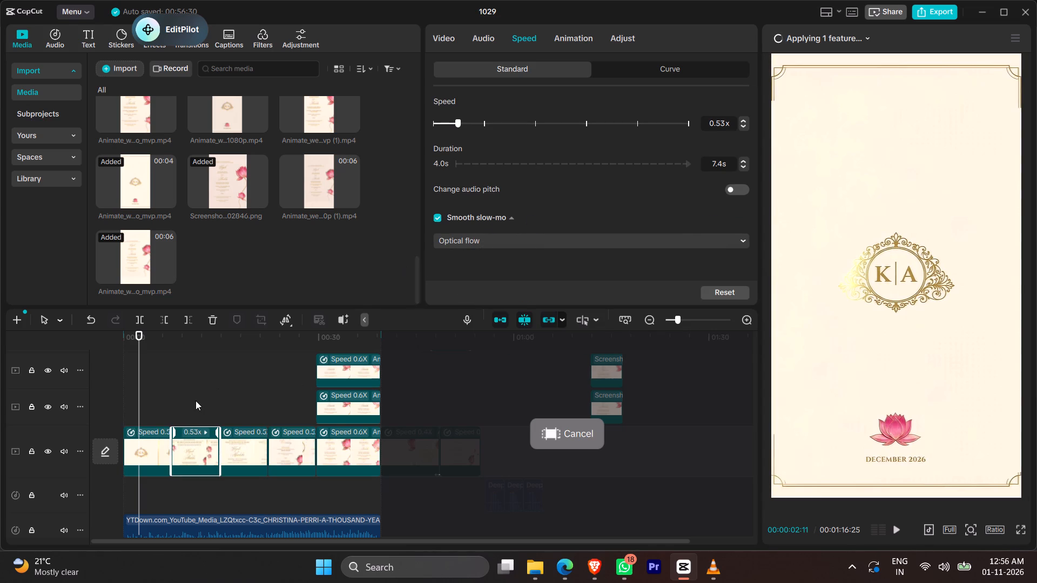
pyautogui.click(194, 404)
pyautogui.click(187, 437)
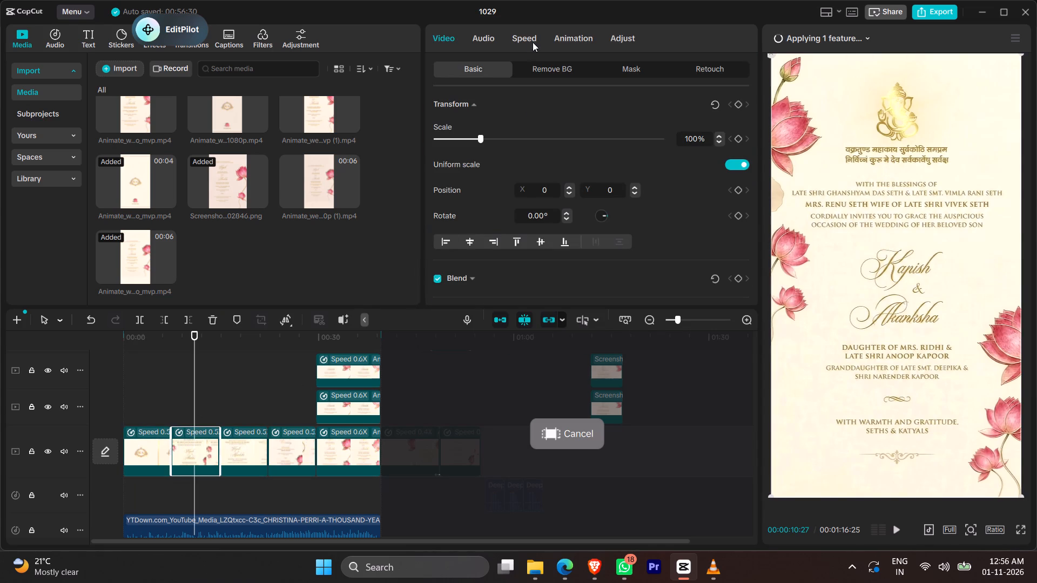
pyautogui.click(533, 42)
pyautogui.click(511, 234)
pyautogui.click(487, 293)
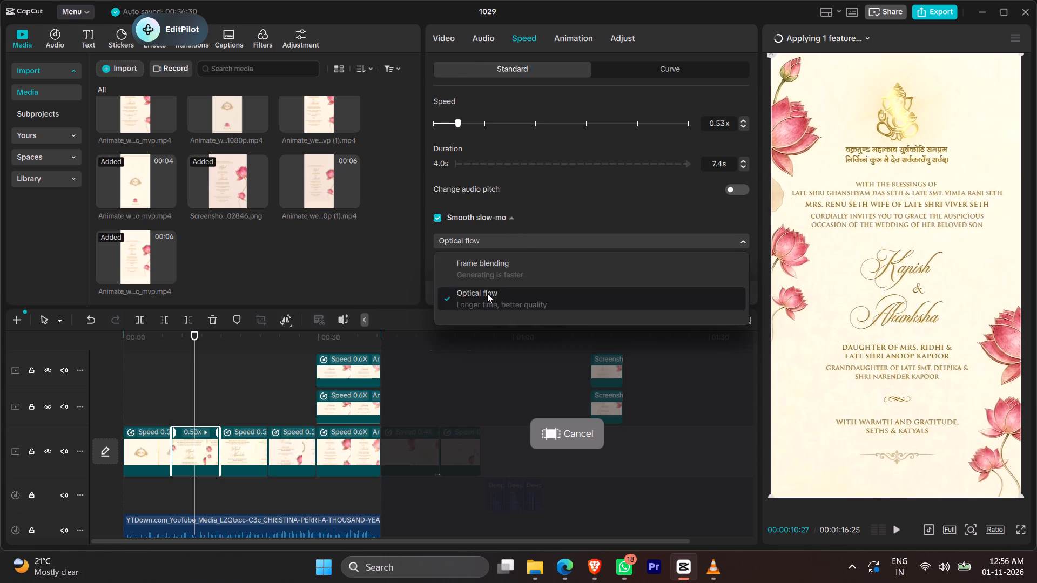
# Enable smooth slow-mo on the Shagan card clip and set its method to Optical flow.
pyautogui.click(247, 401)
pyautogui.click(245, 442)
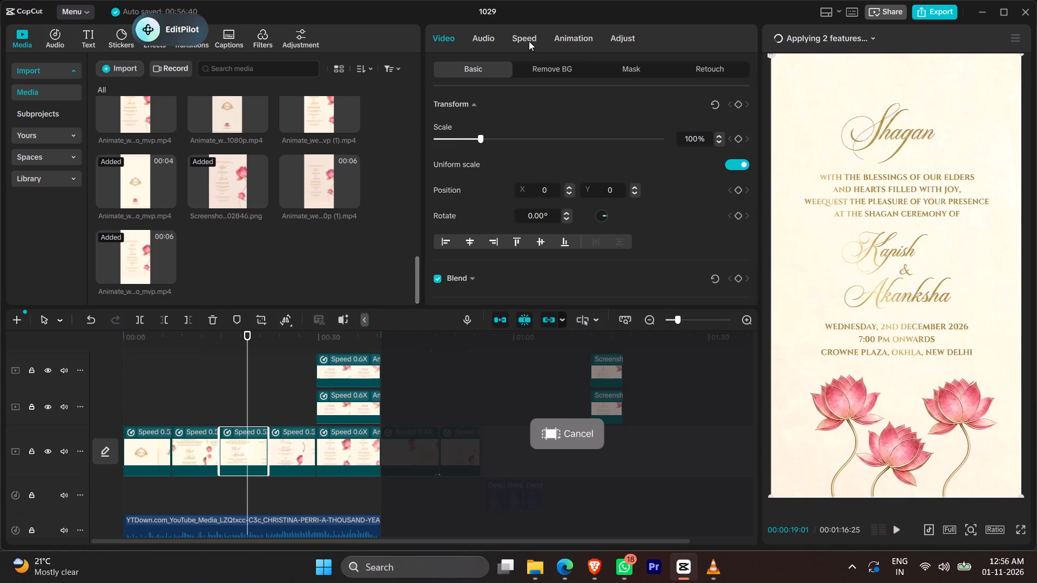
pyautogui.click(529, 41)
pyautogui.scroll(-2, 540, 249)
pyautogui.click(438, 216)
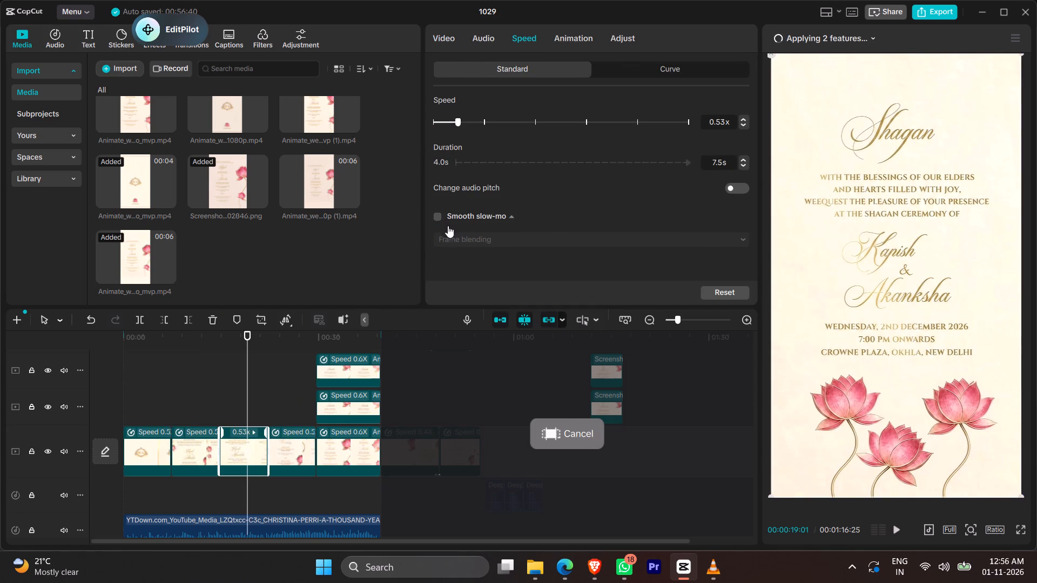
pyautogui.click(465, 242)
pyautogui.click(486, 295)
# Enable smooth slow-mo on the Wedding Ceremony card clip and set its method to Optical flow.
pyautogui.click(299, 402)
pyautogui.click(298, 438)
pyautogui.scroll(-1, 486, 245)
pyautogui.click(531, 40)
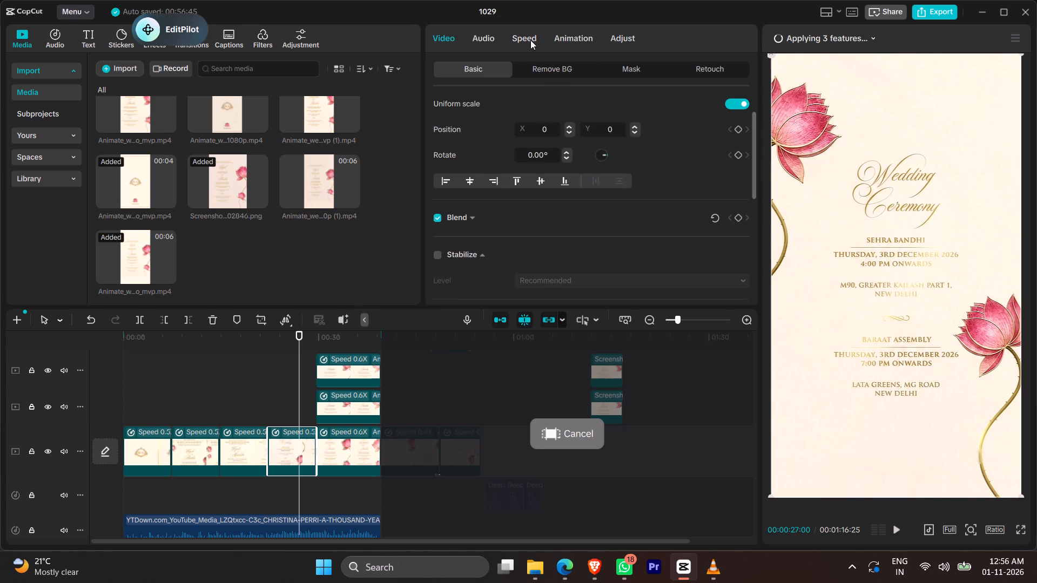
pyautogui.click(441, 221)
pyautogui.click(468, 241)
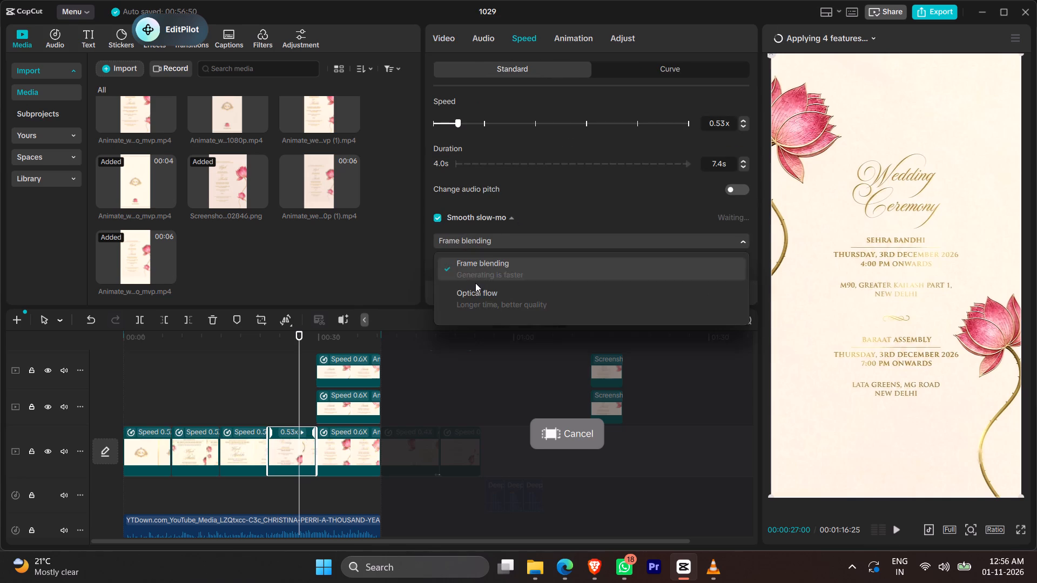
pyautogui.click(477, 292)
# Enable smooth slow-mo on the main-track reception card clip and set its method to Optical flow.
pyautogui.scroll(-1, 396, 433)
pyautogui.click(353, 442)
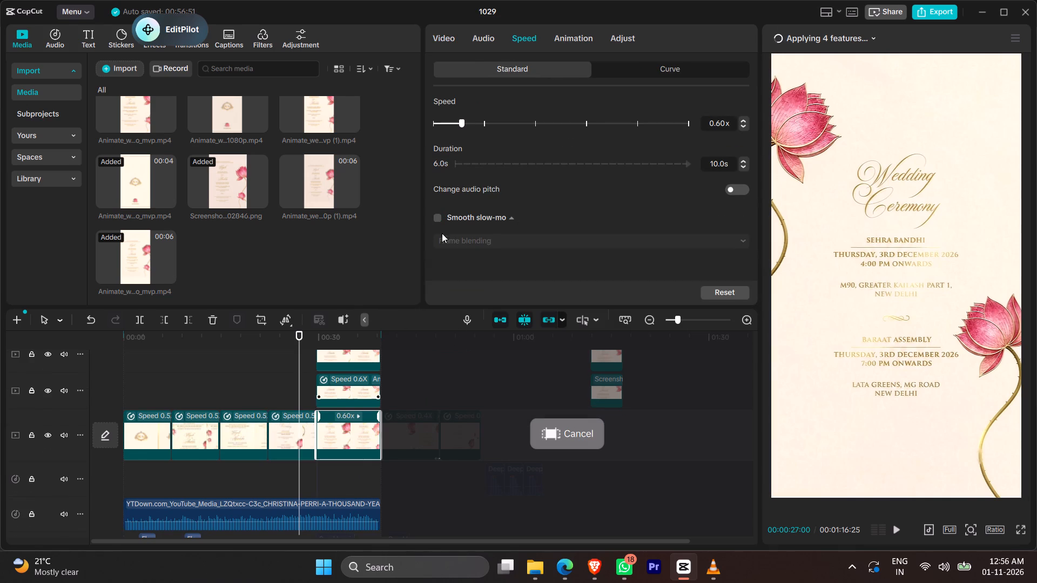
pyautogui.click(346, 336)
pyautogui.click(348, 417)
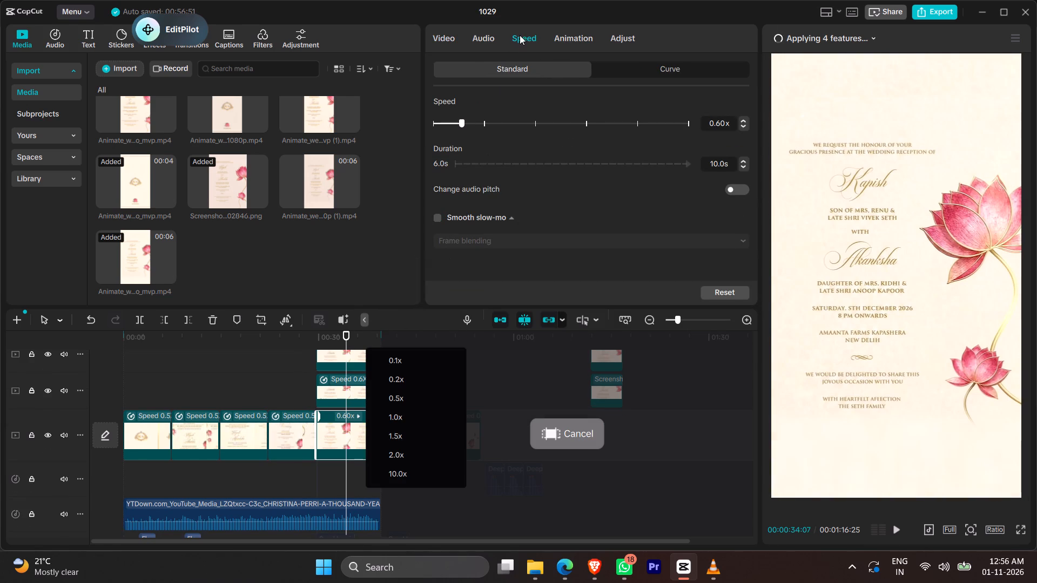
pyautogui.click(441, 217)
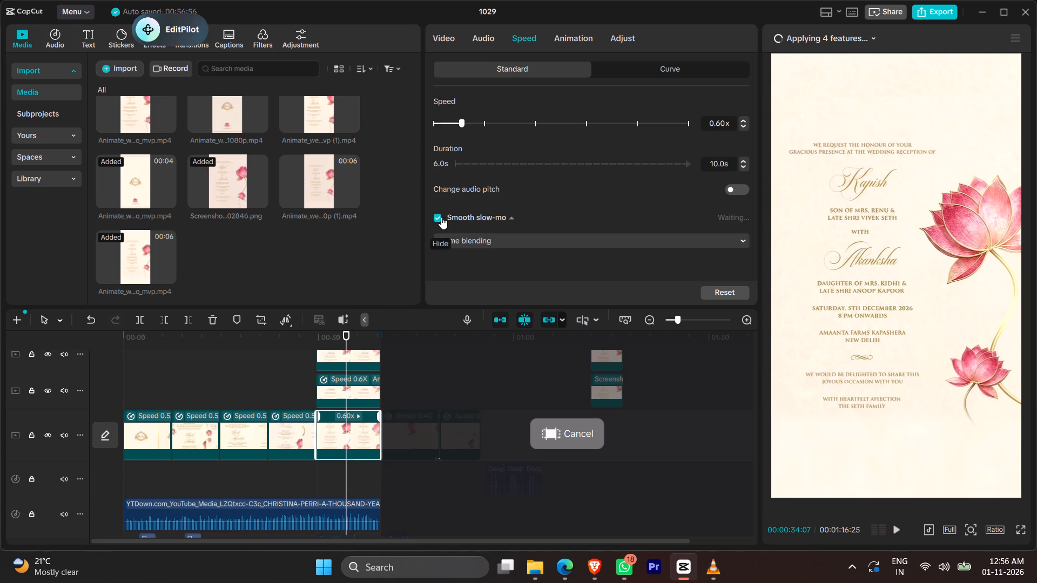
pyautogui.click(468, 242)
pyautogui.click(480, 293)
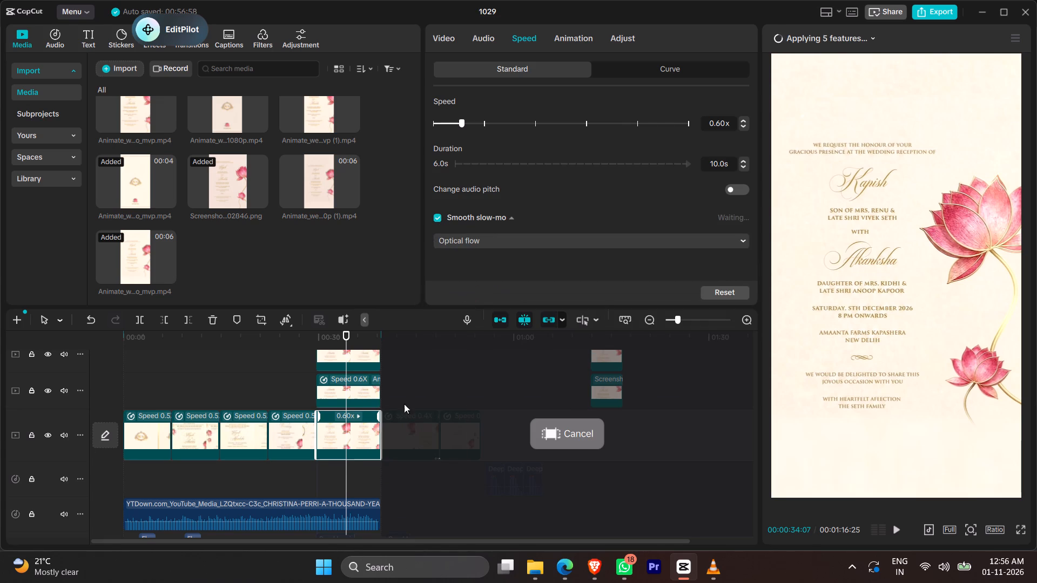
# Enable smooth slow-mo with Optical flow on the reception overlay clip directly above the main track.
pyautogui.click(348, 392)
pyautogui.click(439, 217)
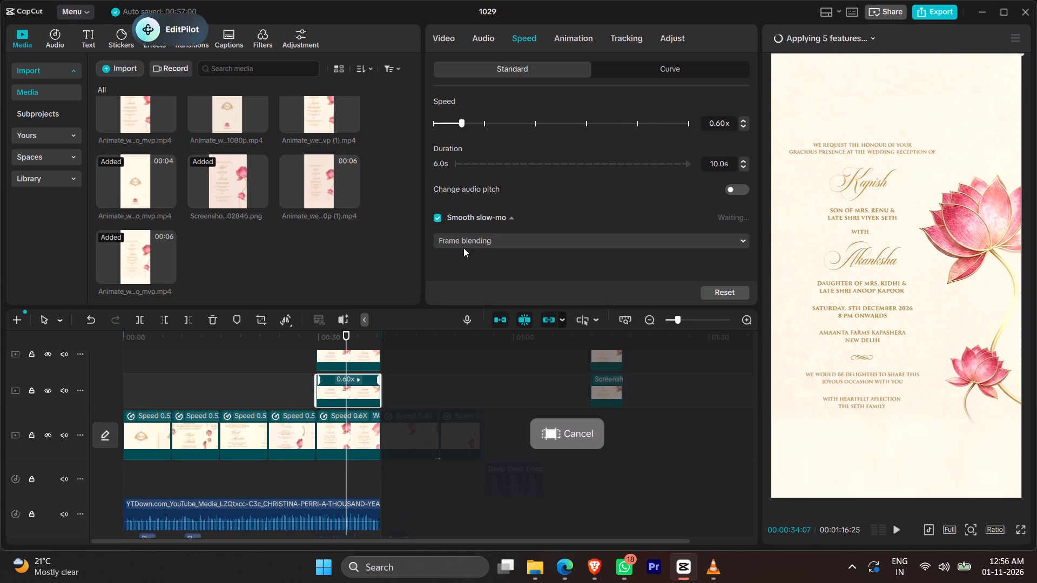
pyautogui.click(463, 248)
pyautogui.click(476, 297)
# Enable smooth slow-mo with Optical flow on the uppermost of the stacked reception overlay clips.
pyautogui.scroll(1, 353, 397)
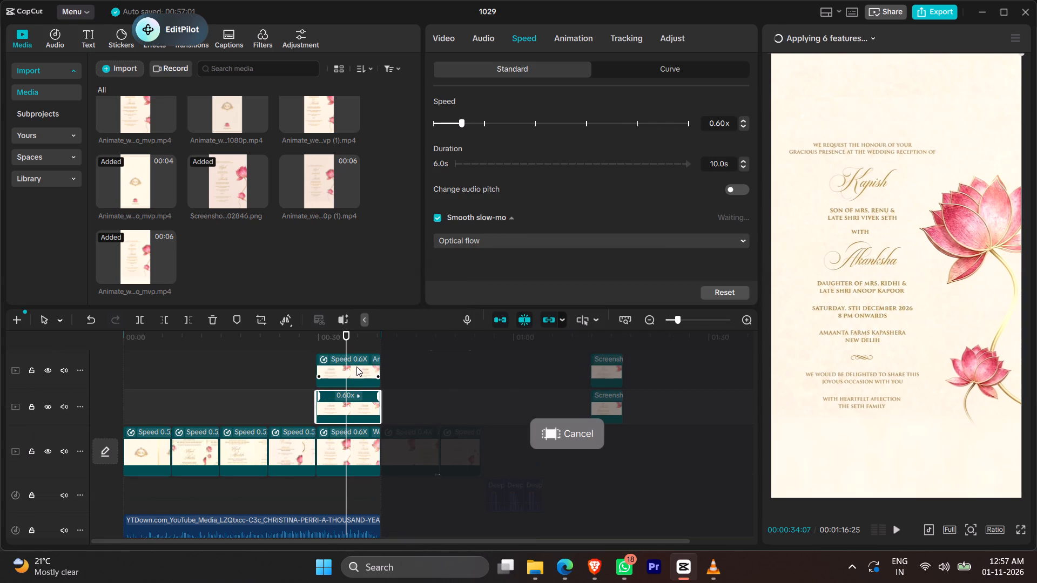
pyautogui.click(356, 367)
pyautogui.click(437, 216)
pyautogui.click(458, 237)
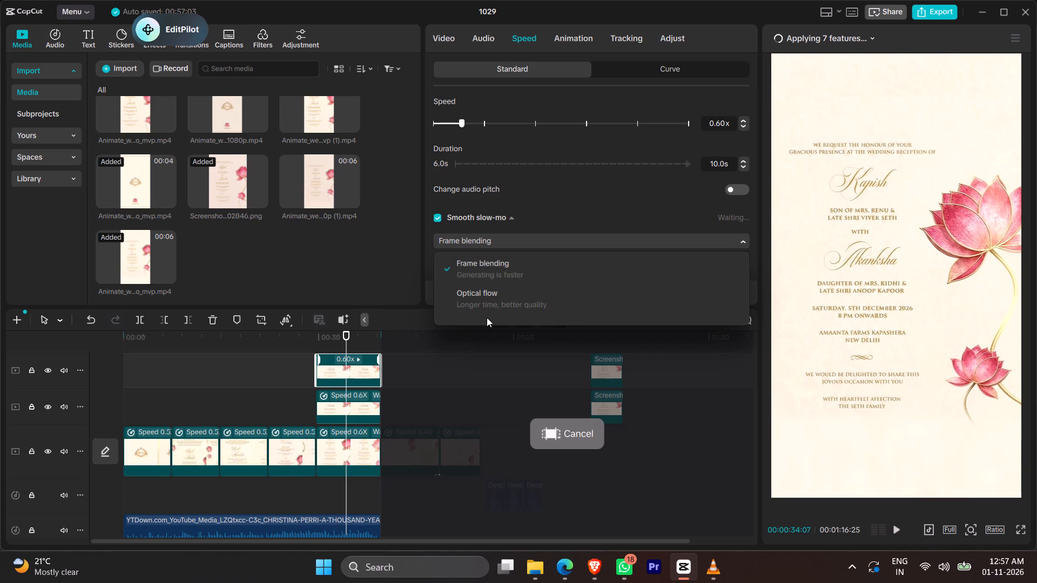
pyautogui.click(487, 317)
pyautogui.click(489, 296)
# Check the smooth slow-mo settings of the three stacked reception clips and return the playhead to the sequence start.
pyautogui.scroll(3, 362, 442)
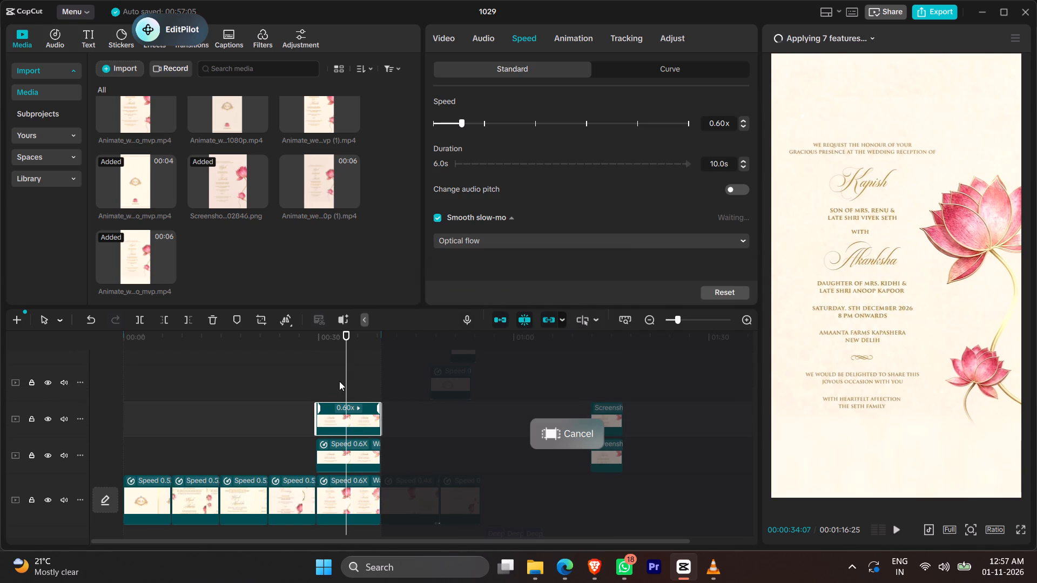
pyautogui.click(339, 381)
pyautogui.click(354, 418)
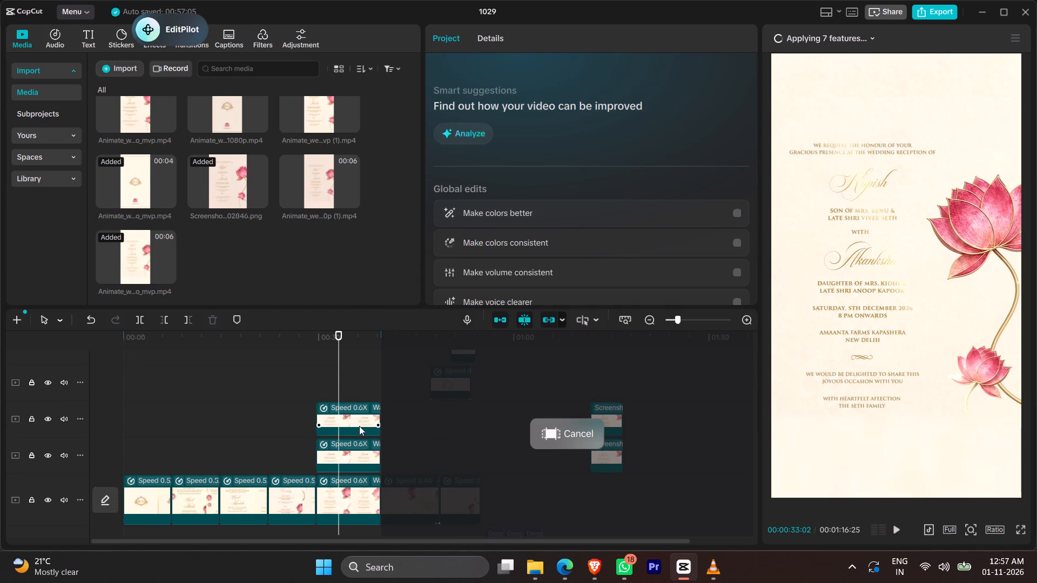
pyautogui.click(520, 43)
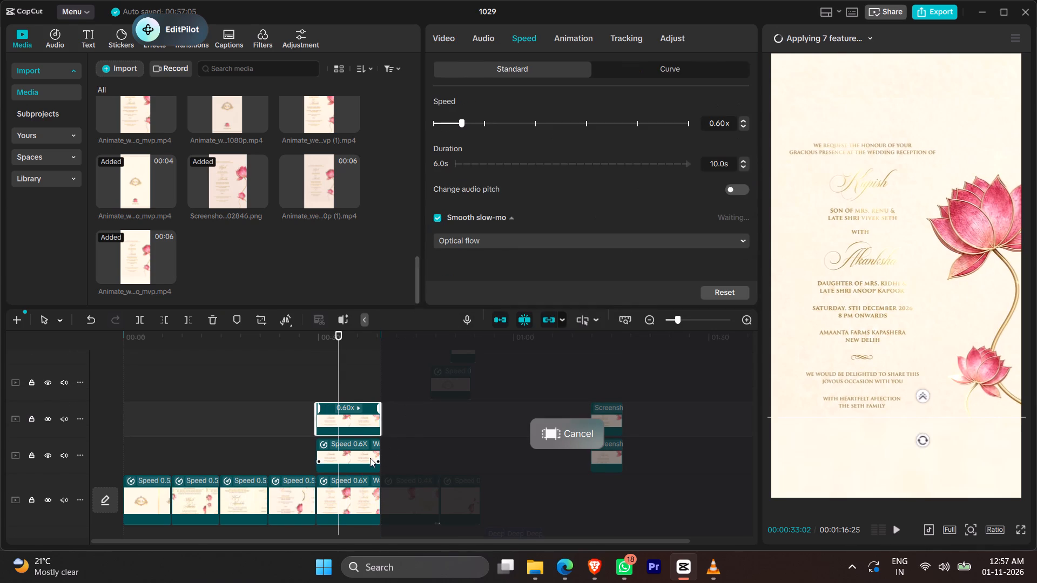
pyautogui.click(370, 458)
pyautogui.click(361, 494)
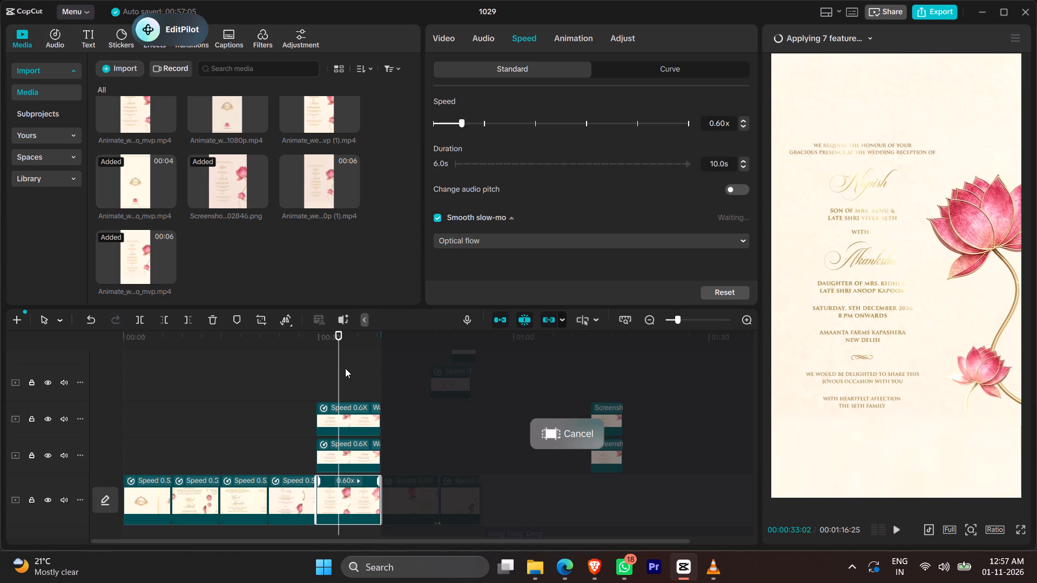
pyautogui.click(349, 349)
pyautogui.press('0')
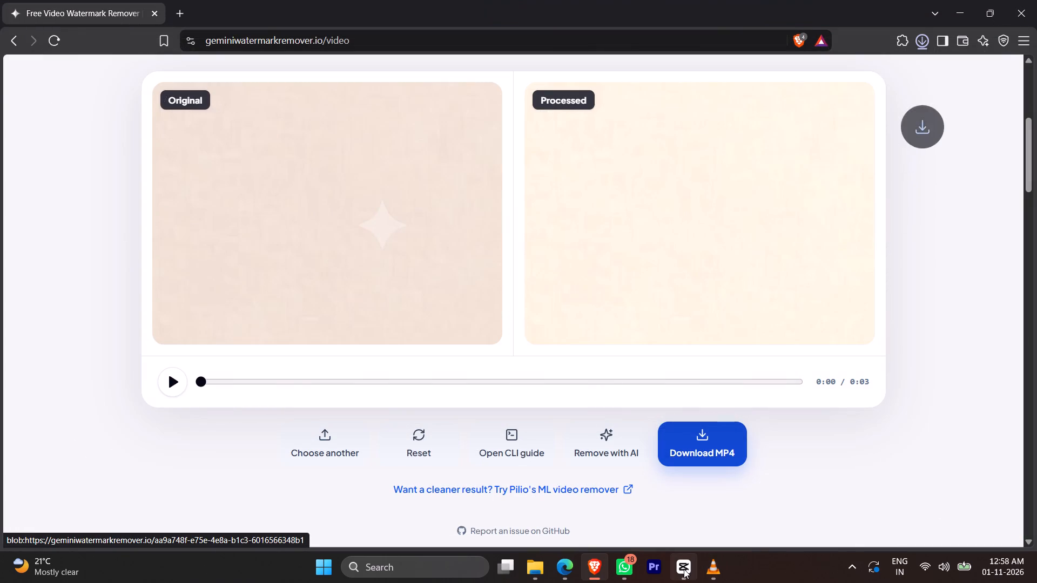
# Back in CapCut, import Animate_wedding_card_text_4e81ab9c_1080p_gwr_video_mvp from Downloads into the project media.
pyautogui.click(684, 569)
pyautogui.click(118, 67)
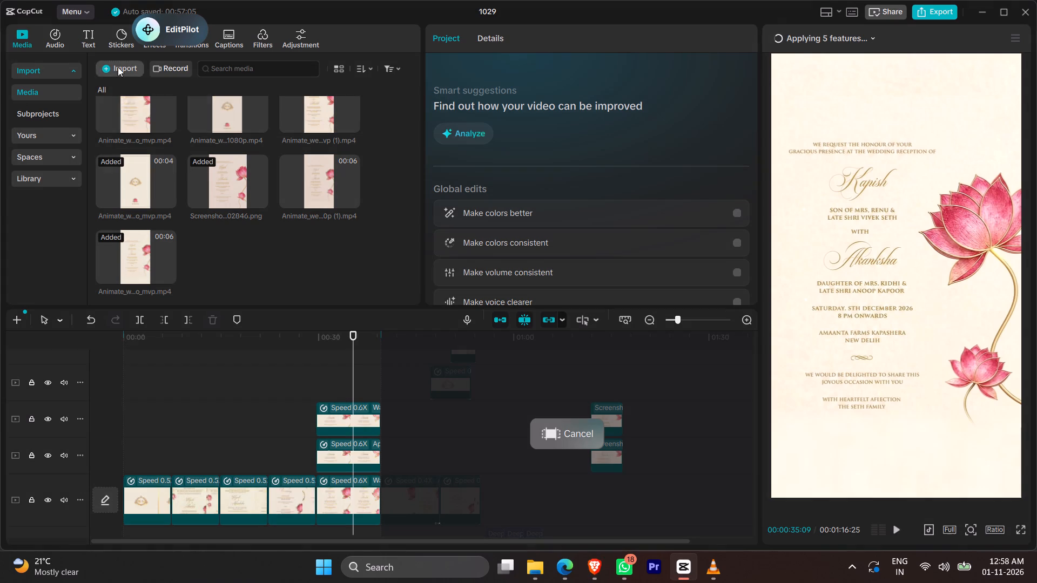
pyautogui.click(163, 93)
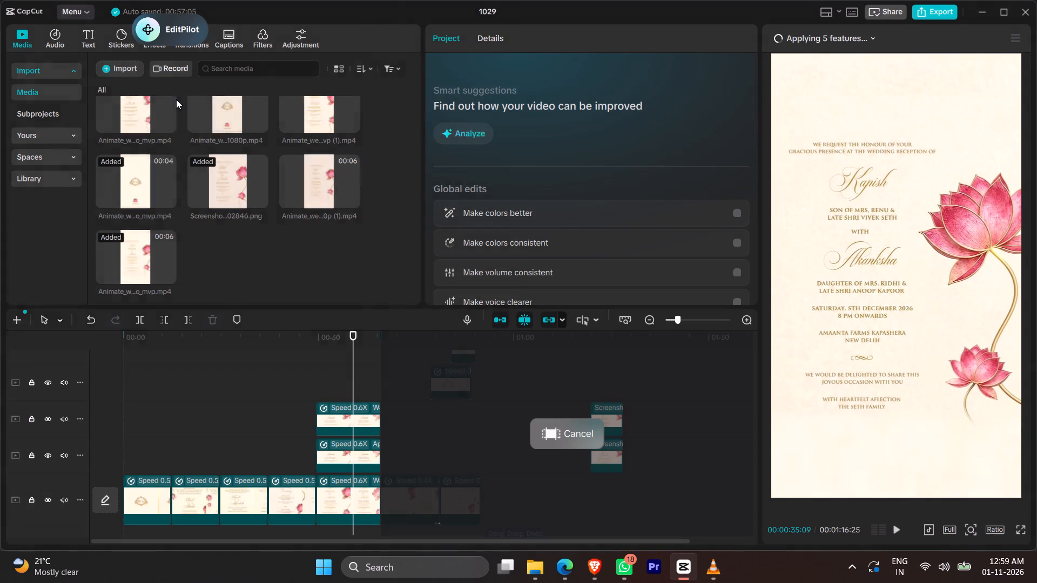
pyautogui.click(55, 177)
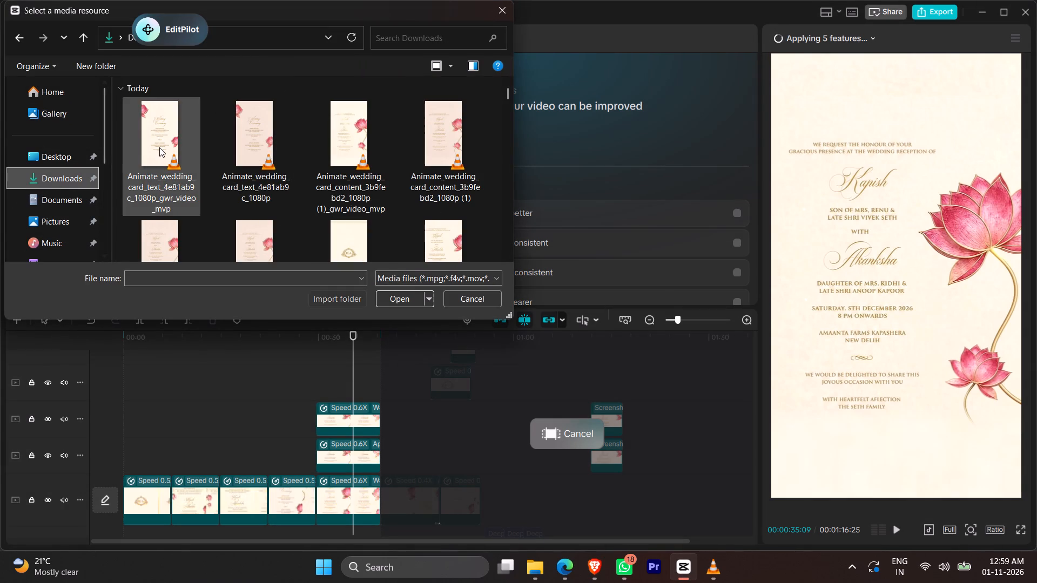
pyautogui.doubleClick(159, 147)
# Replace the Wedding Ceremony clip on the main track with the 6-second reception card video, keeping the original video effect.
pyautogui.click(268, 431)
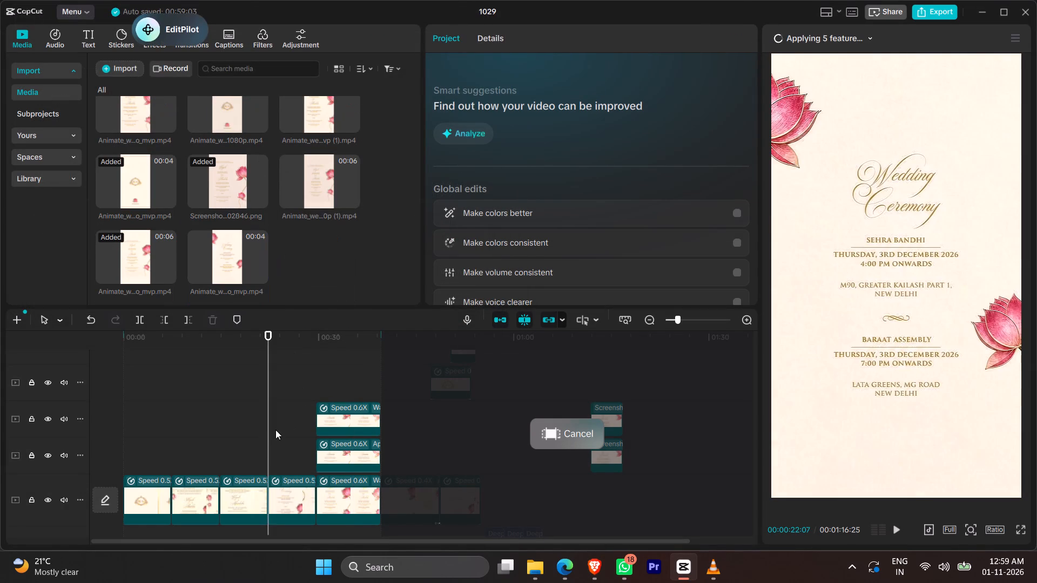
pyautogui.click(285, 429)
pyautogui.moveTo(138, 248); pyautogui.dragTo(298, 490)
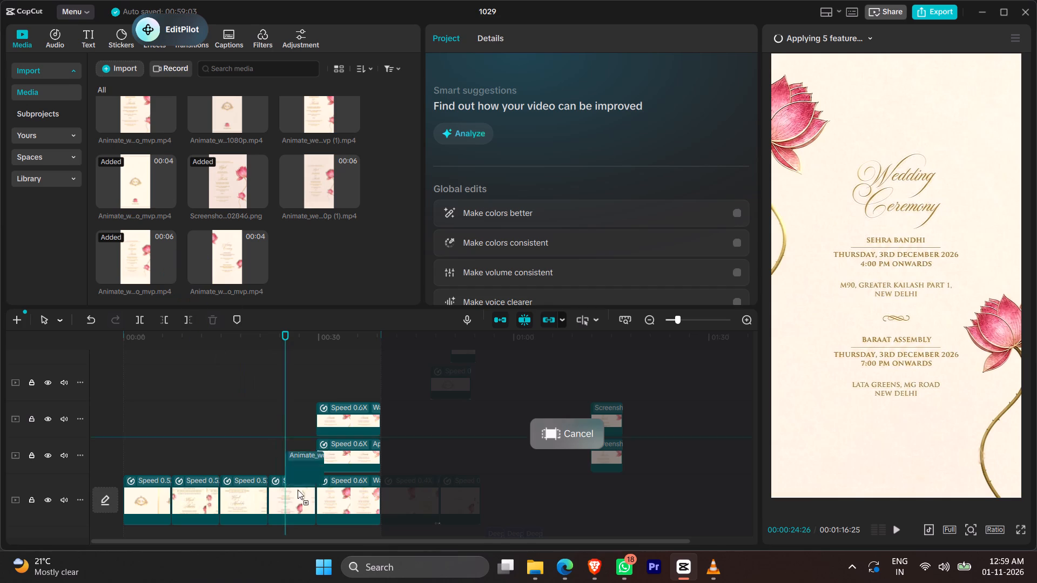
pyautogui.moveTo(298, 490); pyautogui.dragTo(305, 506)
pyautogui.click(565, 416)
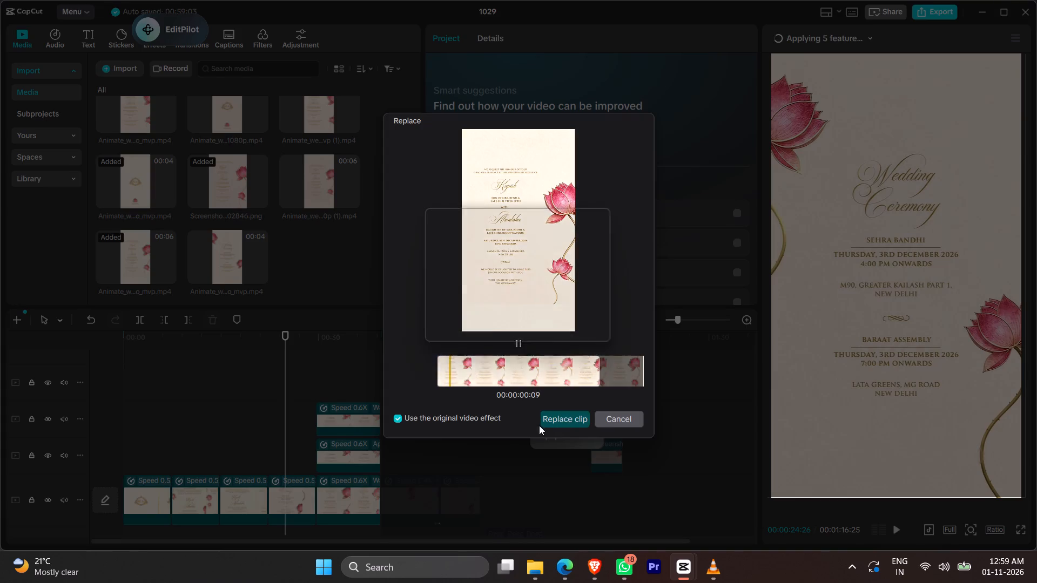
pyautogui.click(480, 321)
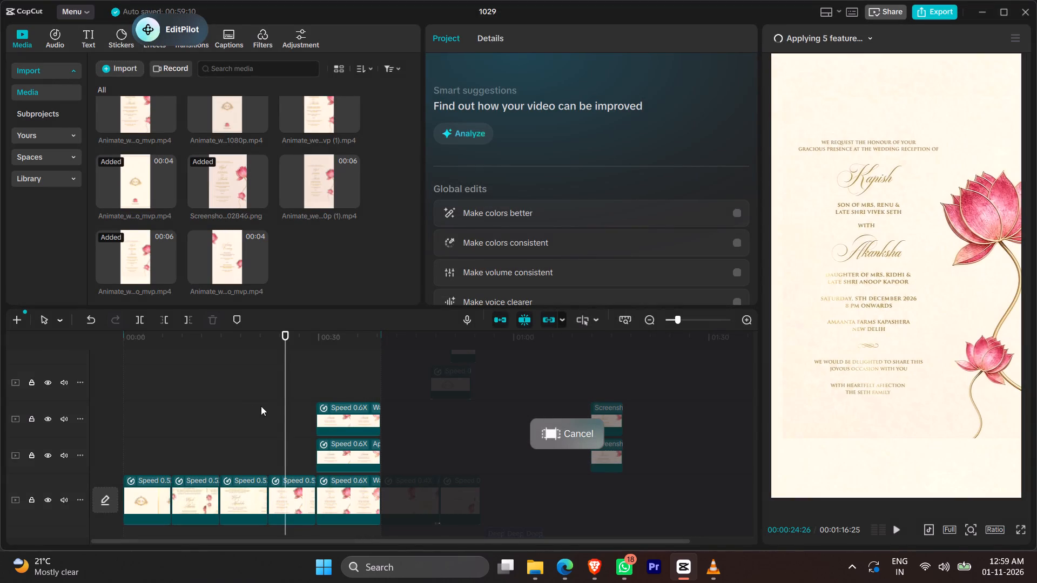
# Check the smooth slow-mo processing queue and play from the end of the Shagan card into the replaced clip.
pyautogui.scroll(-3, 264, 415)
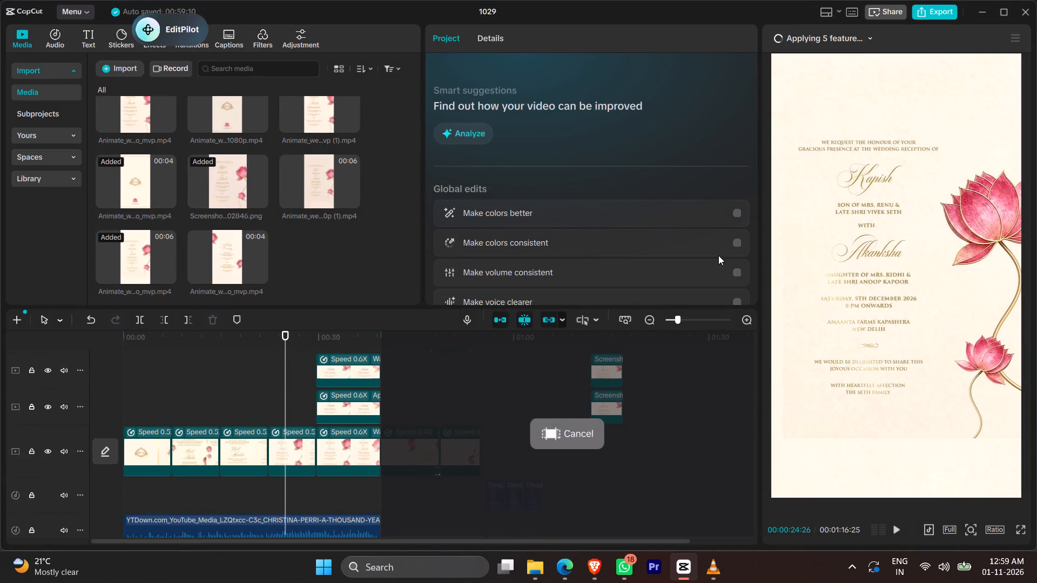
pyautogui.click(861, 36)
pyautogui.scroll(-5, 840, 179)
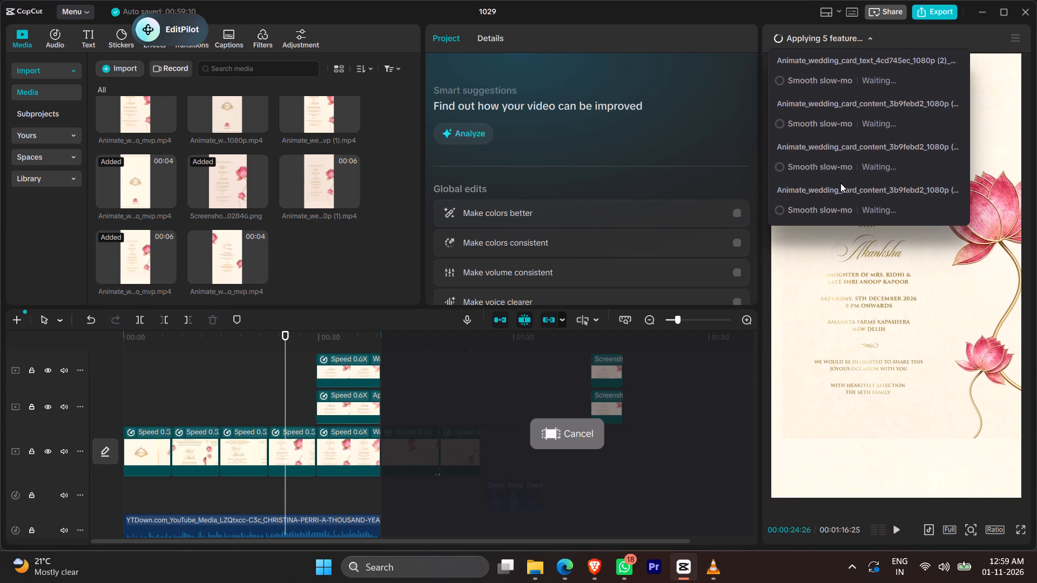
pyautogui.scroll(-3, 840, 183)
pyautogui.click(260, 392)
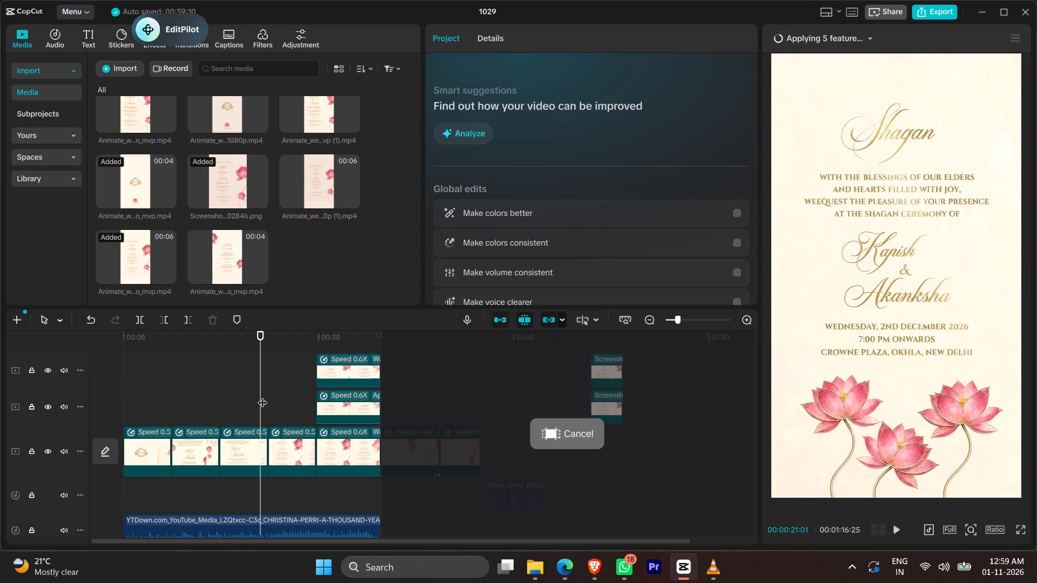
pyautogui.press('space')
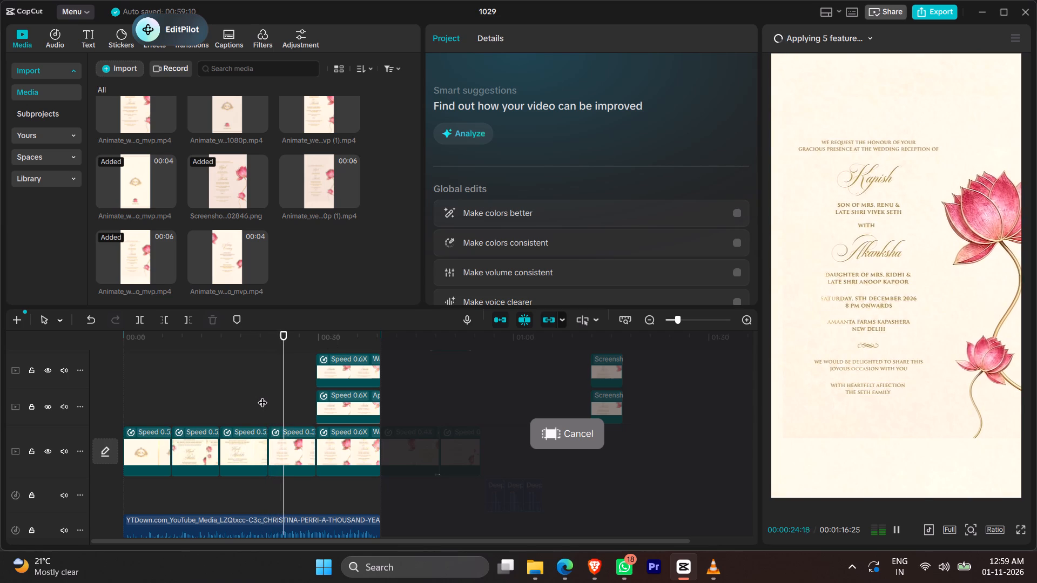
pyautogui.moveTo(345, 328); pyautogui.dragTo(350, 337)
pyautogui.click(350, 337)
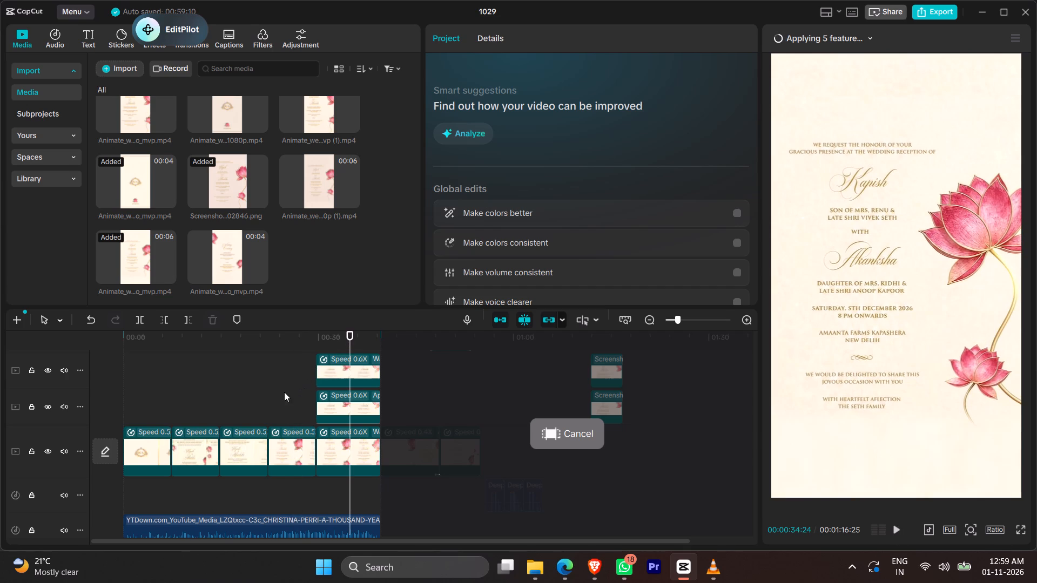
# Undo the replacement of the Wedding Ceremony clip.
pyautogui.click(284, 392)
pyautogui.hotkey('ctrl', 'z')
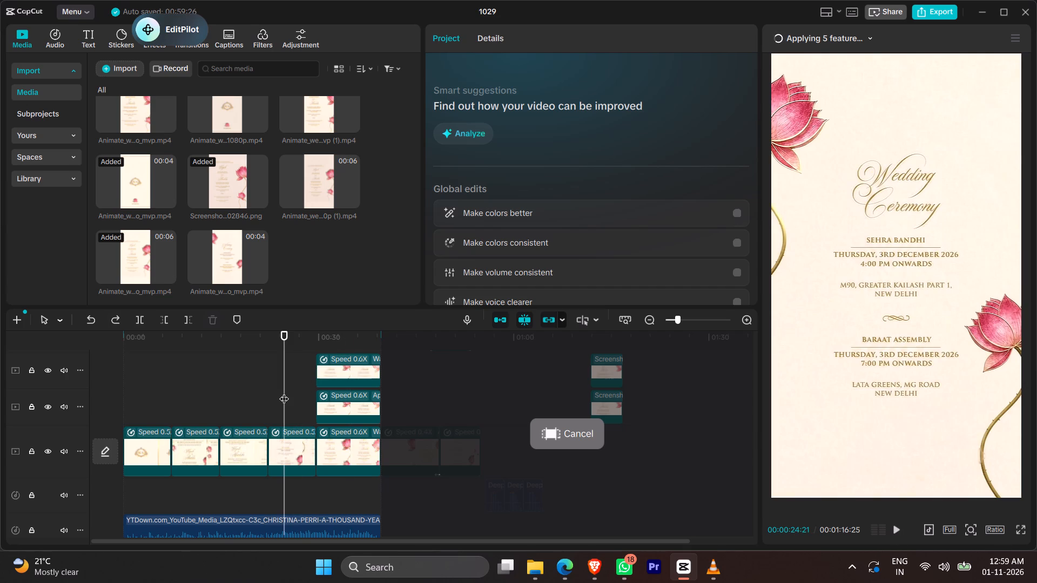
# Replace the Wedding Ceremony clip on the main track with the newly imported 4-second Wedding Ceremony video, keeping the original video effect.
pyautogui.click(323, 270)
pyautogui.click(250, 248)
pyautogui.moveTo(250, 248); pyautogui.dragTo(286, 433)
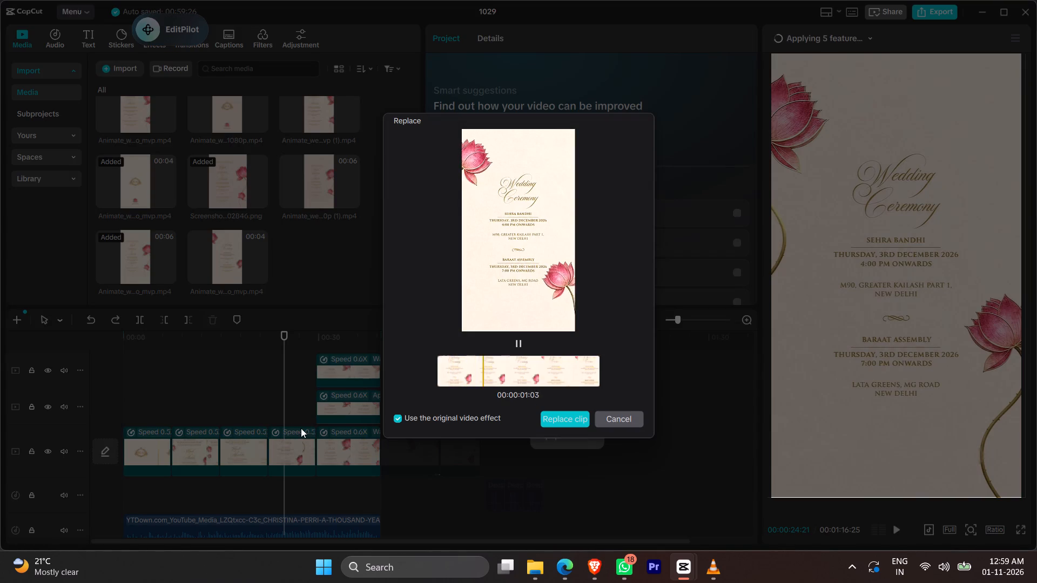
pyautogui.click(561, 421)
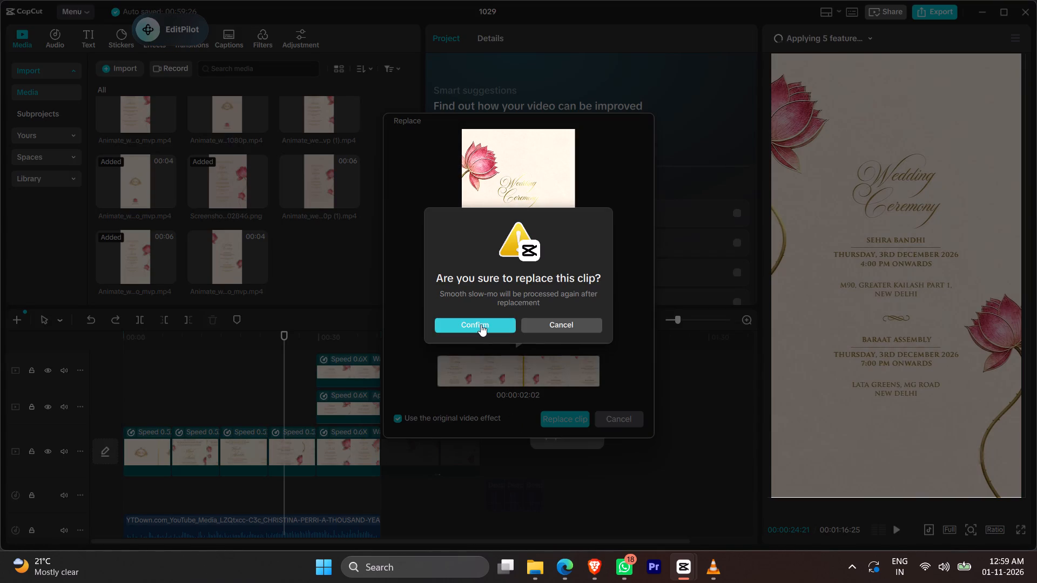
pyautogui.click(481, 324)
# Play from the end of the Shagan card through the new Wedding Ceremony clip into the reception card twice.
pyautogui.click(274, 386)
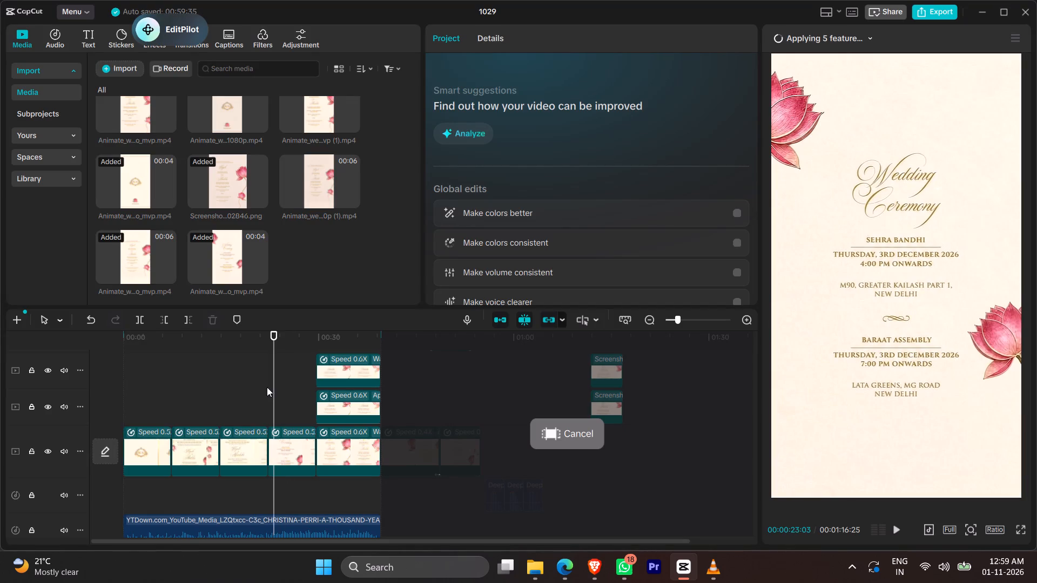
pyautogui.click(267, 387)
pyautogui.click(261, 390)
pyautogui.press('space')
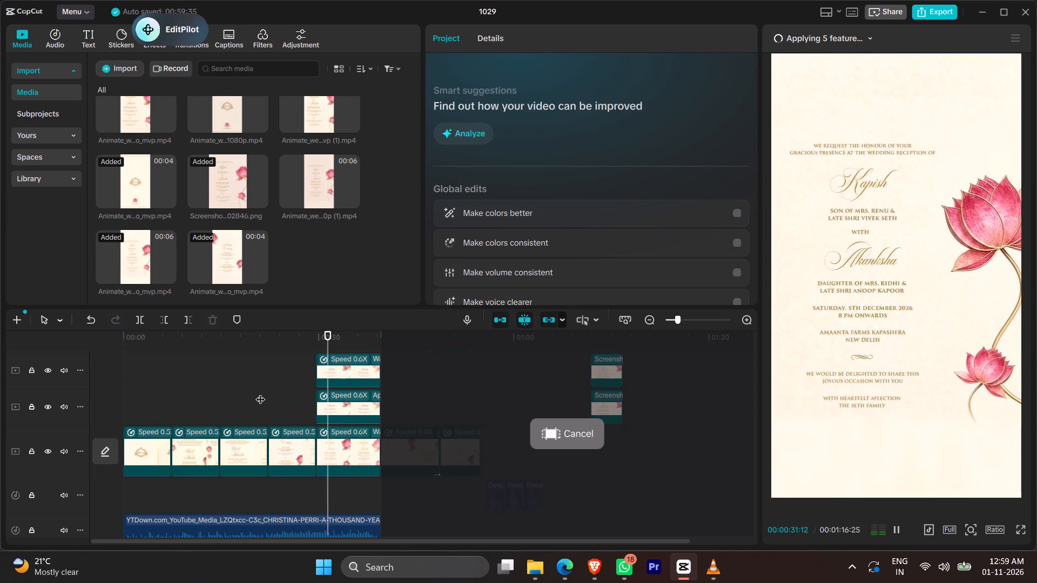
pyautogui.click(260, 392)
pyautogui.press('space')
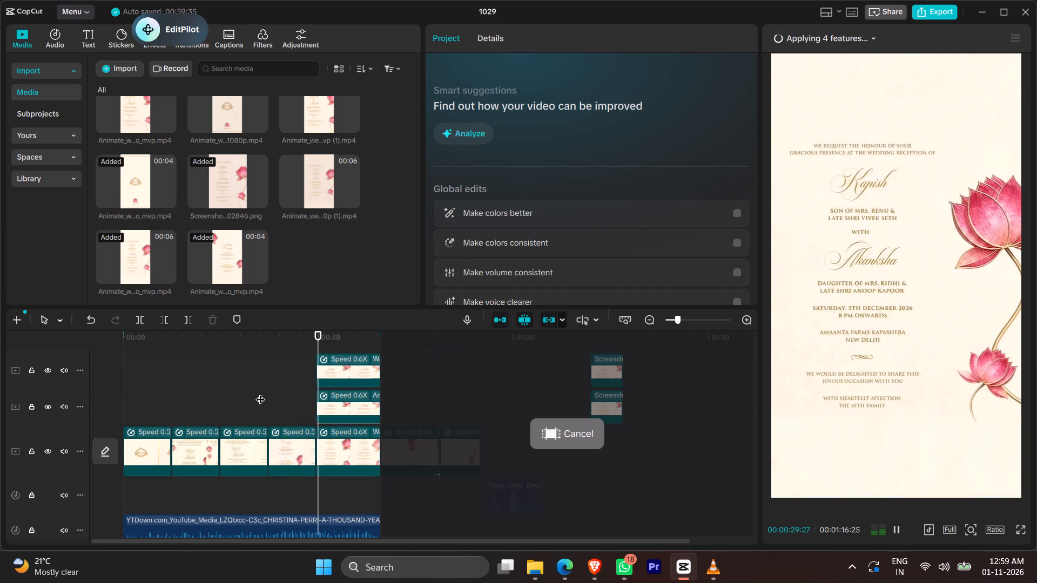
pyautogui.press('space')
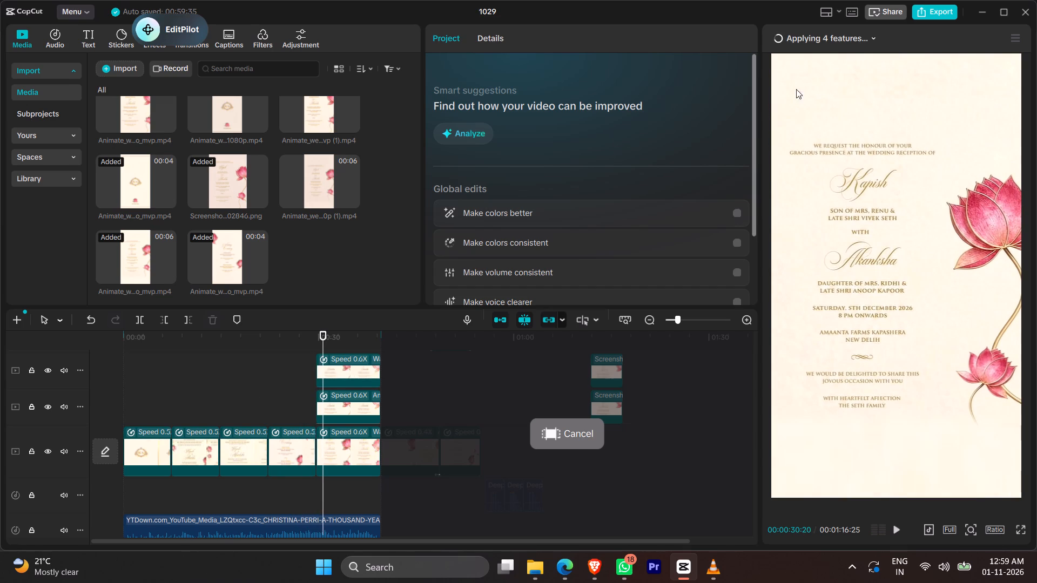
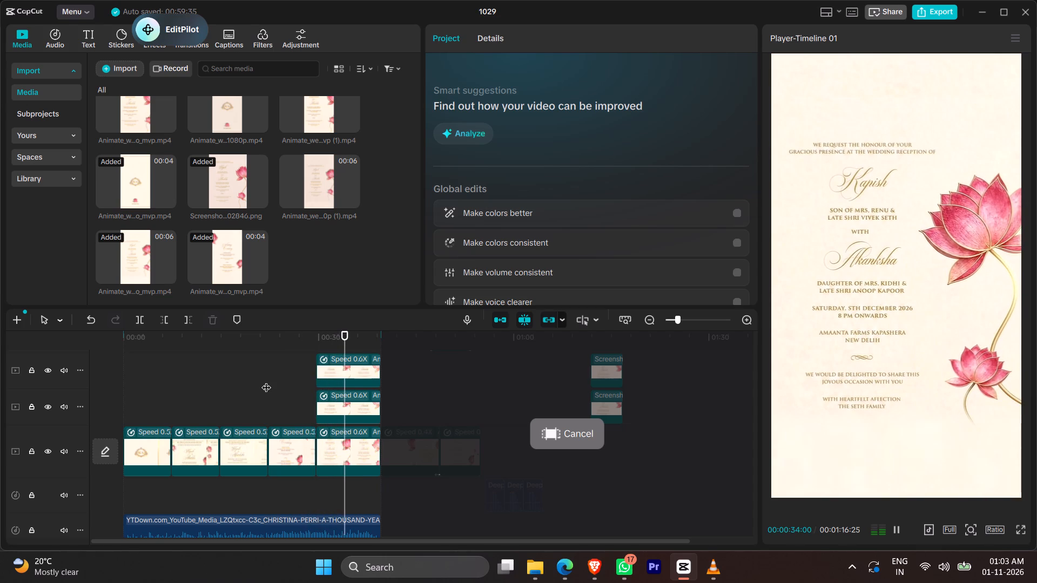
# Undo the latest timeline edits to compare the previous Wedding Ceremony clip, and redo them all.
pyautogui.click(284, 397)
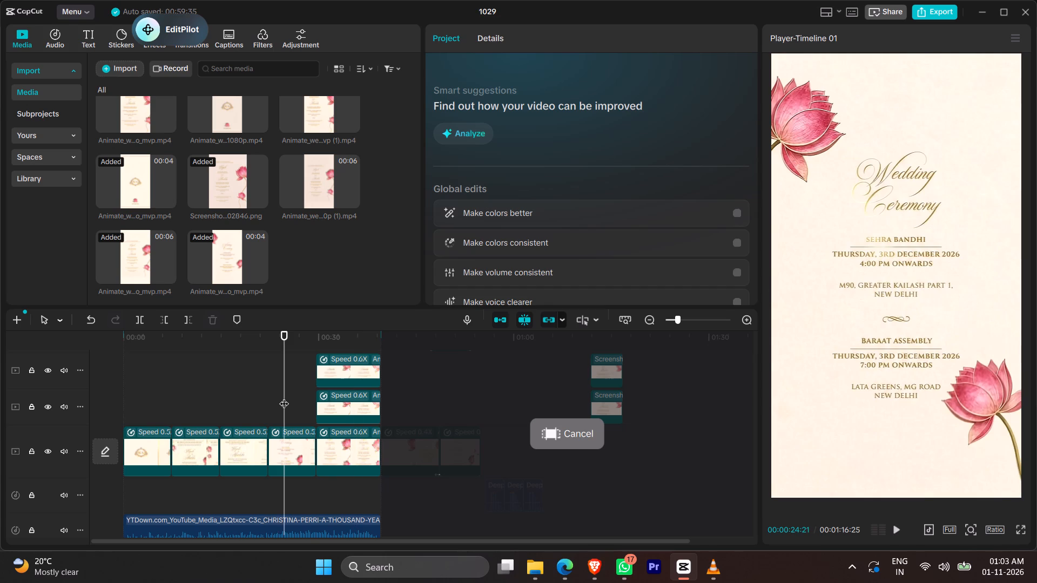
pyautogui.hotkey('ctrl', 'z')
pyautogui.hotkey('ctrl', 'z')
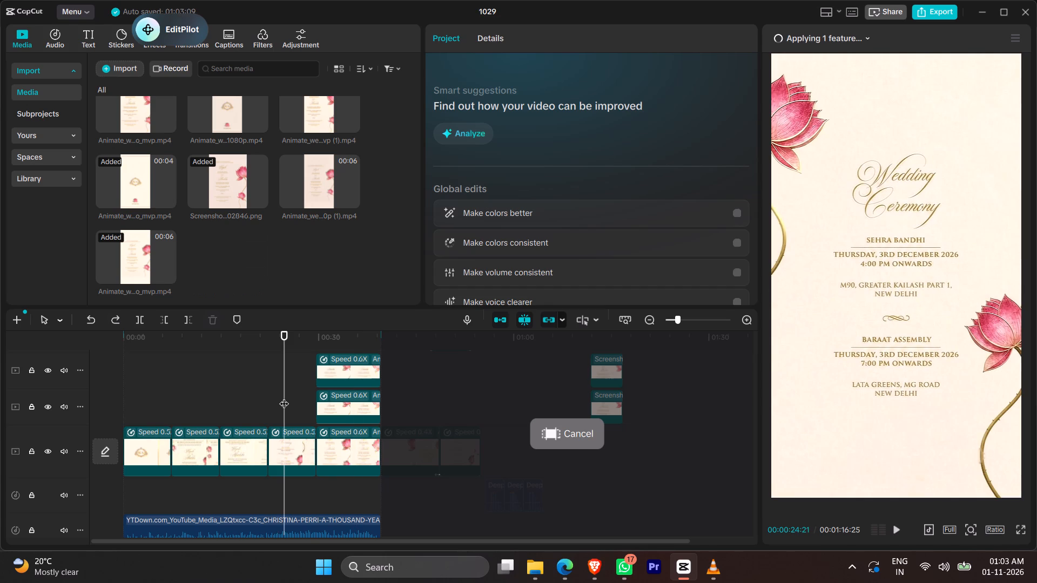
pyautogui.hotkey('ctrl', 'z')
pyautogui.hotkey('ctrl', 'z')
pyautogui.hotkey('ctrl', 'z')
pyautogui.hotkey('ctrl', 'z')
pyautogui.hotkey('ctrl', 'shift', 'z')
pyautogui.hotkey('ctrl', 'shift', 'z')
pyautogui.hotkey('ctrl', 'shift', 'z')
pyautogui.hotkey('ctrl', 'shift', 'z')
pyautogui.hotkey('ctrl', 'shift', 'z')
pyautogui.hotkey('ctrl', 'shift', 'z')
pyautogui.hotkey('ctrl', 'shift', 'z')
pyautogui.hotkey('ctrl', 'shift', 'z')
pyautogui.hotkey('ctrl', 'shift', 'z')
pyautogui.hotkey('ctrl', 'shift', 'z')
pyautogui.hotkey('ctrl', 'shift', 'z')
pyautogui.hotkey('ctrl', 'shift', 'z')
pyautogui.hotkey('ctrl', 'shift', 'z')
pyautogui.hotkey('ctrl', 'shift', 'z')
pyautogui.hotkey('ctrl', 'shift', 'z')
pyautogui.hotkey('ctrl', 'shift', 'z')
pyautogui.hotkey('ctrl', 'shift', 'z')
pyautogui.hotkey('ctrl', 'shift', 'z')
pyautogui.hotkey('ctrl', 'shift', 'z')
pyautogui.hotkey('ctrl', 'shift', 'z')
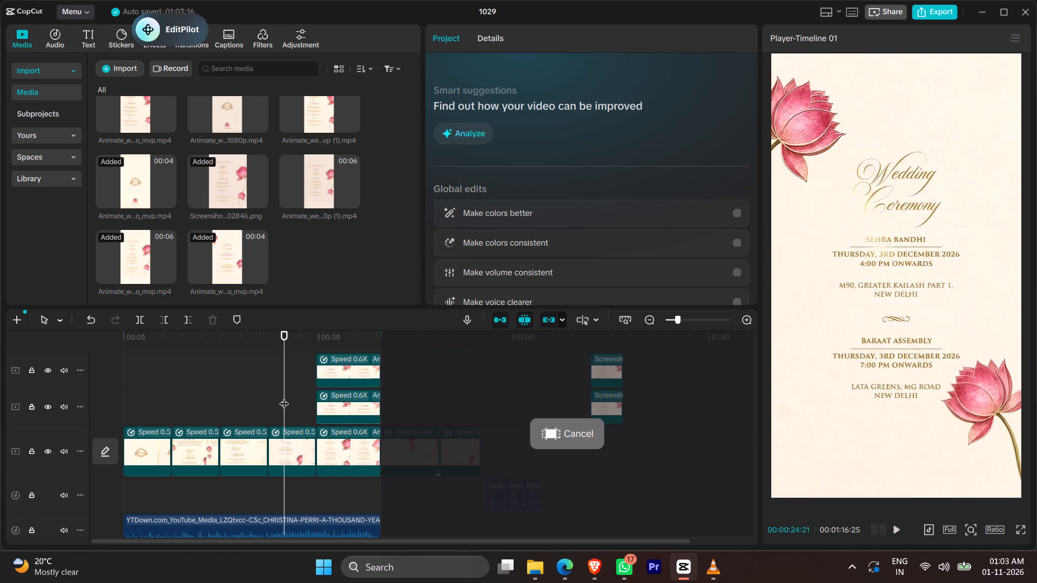
# Find the earlier Wedding Ceremony animation in the imported media and replace the timeline's Wedding Ceremony clip with it, keeping the original video effect.
pyautogui.click(313, 182)
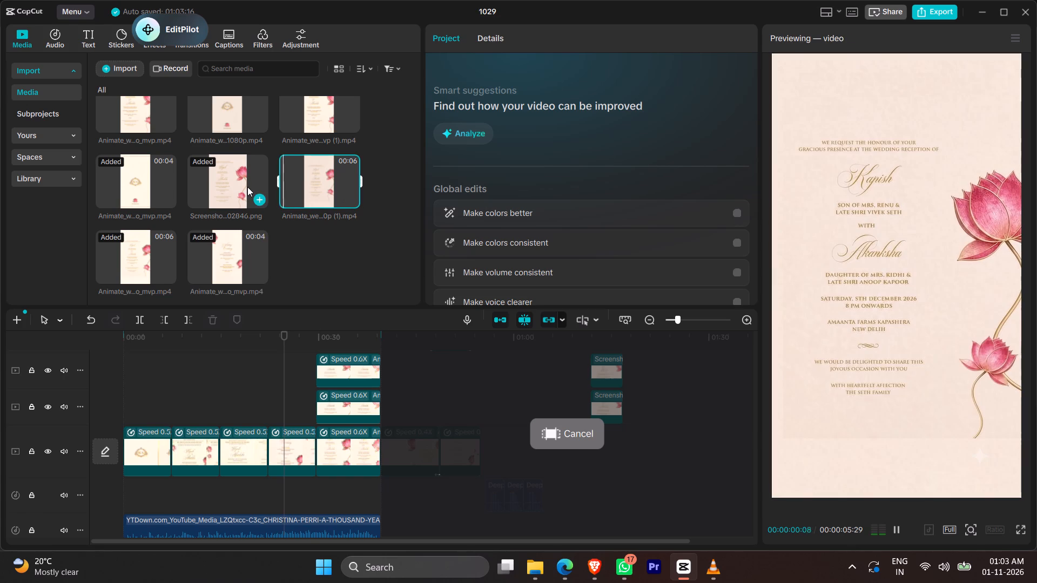
pyautogui.click(247, 187)
pyautogui.click(151, 177)
pyautogui.scroll(1, 252, 205)
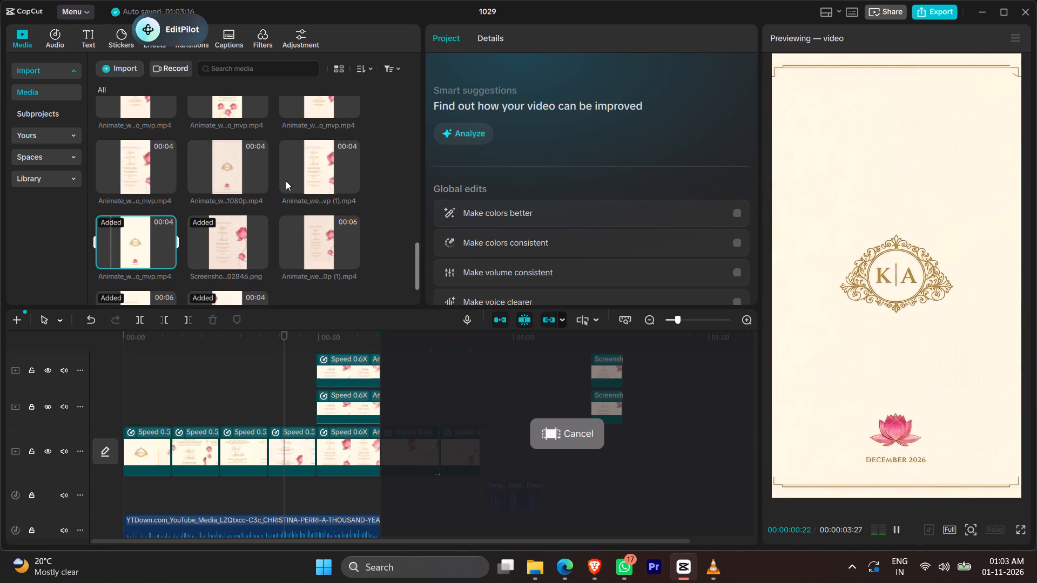
pyautogui.click(322, 168)
pyautogui.click(223, 161)
pyautogui.click(131, 161)
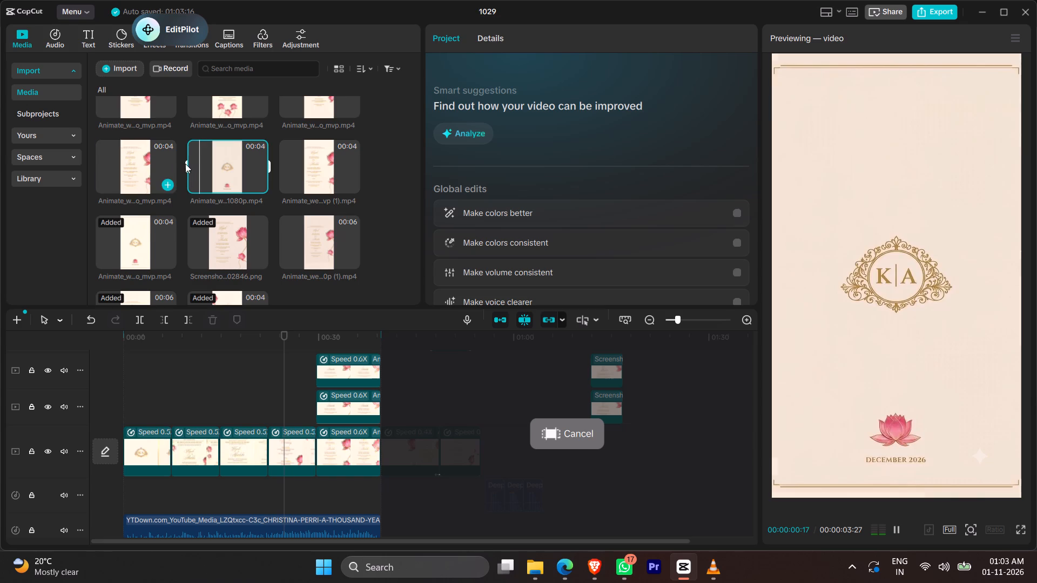
pyautogui.scroll(2, 215, 167)
pyautogui.click(332, 218)
pyautogui.click(248, 208)
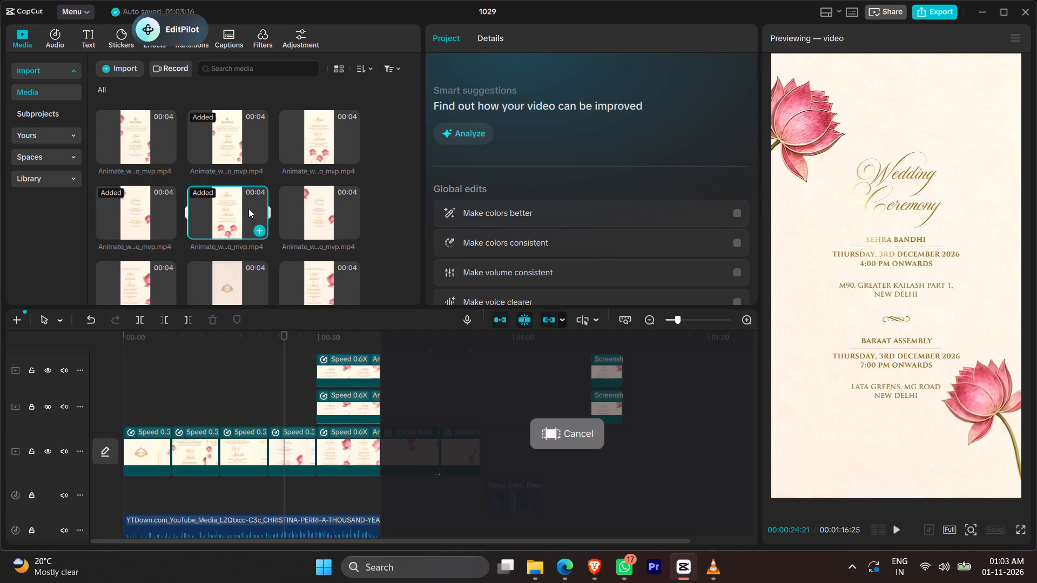
pyautogui.click(324, 211)
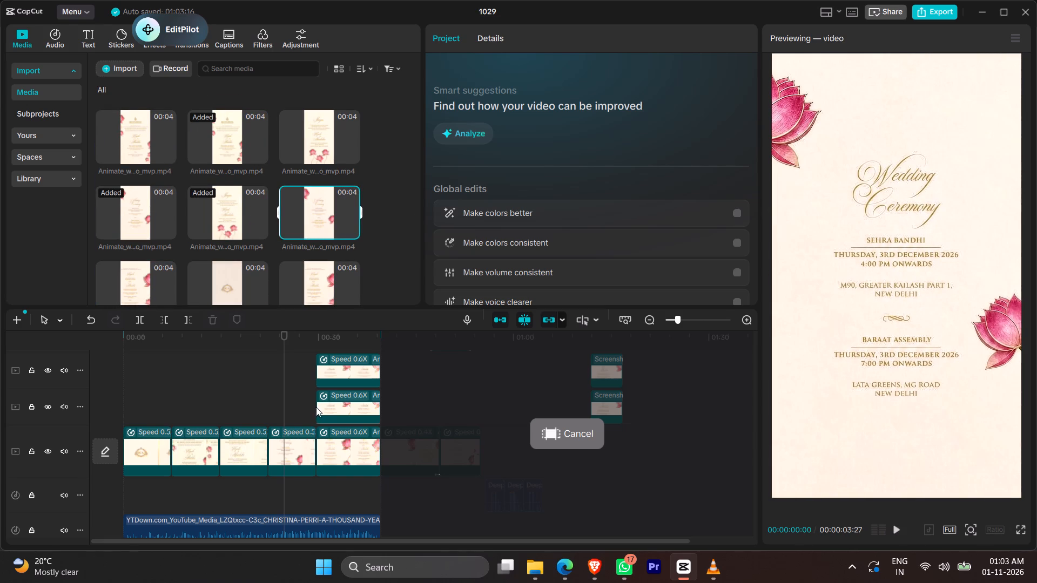
pyautogui.moveTo(315, 202); pyautogui.dragTo(315, 309)
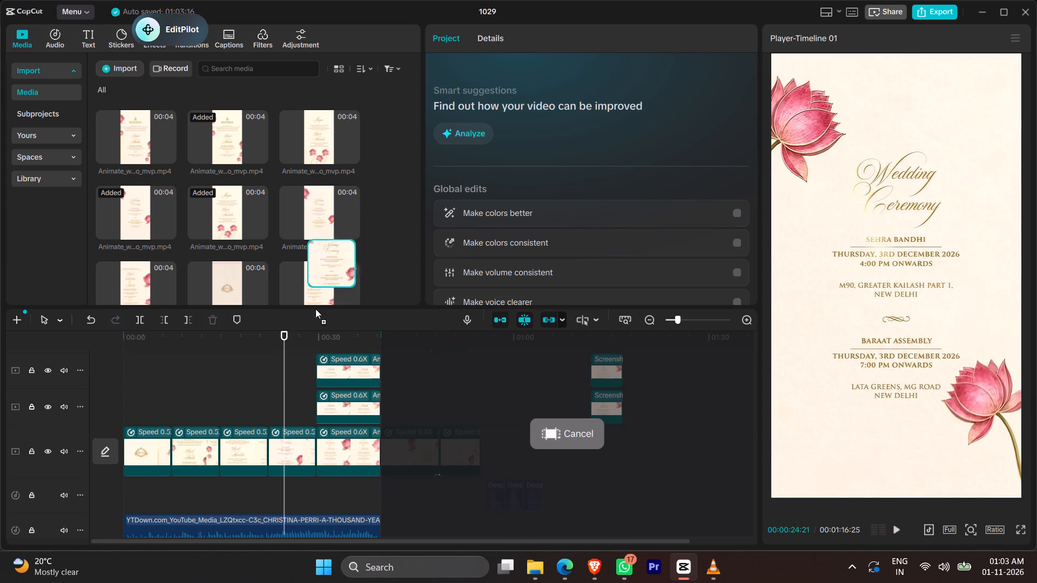
pyautogui.moveTo(315, 309); pyautogui.dragTo(282, 453)
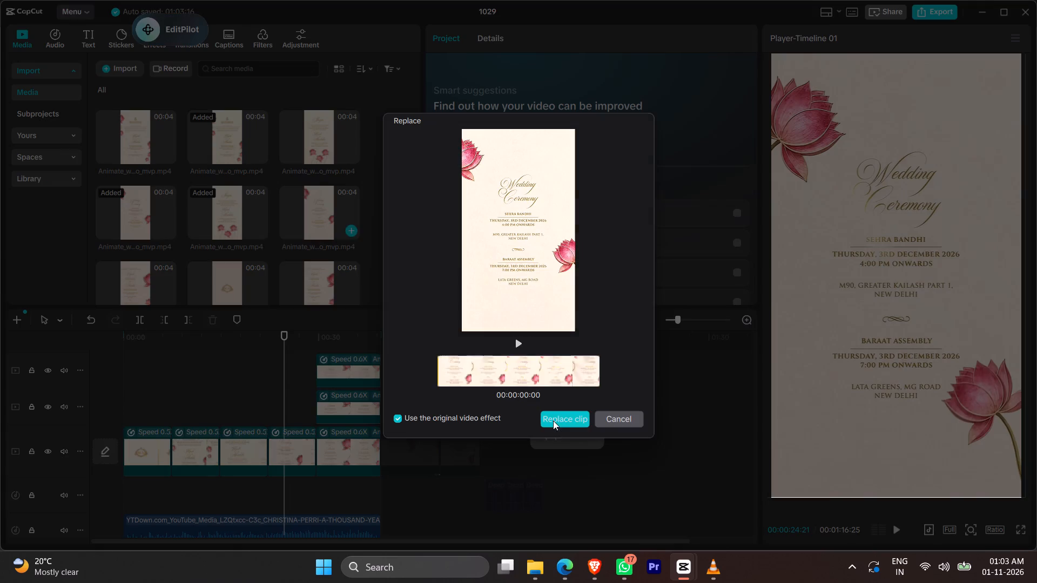
pyautogui.click(553, 421)
pyautogui.click(456, 324)
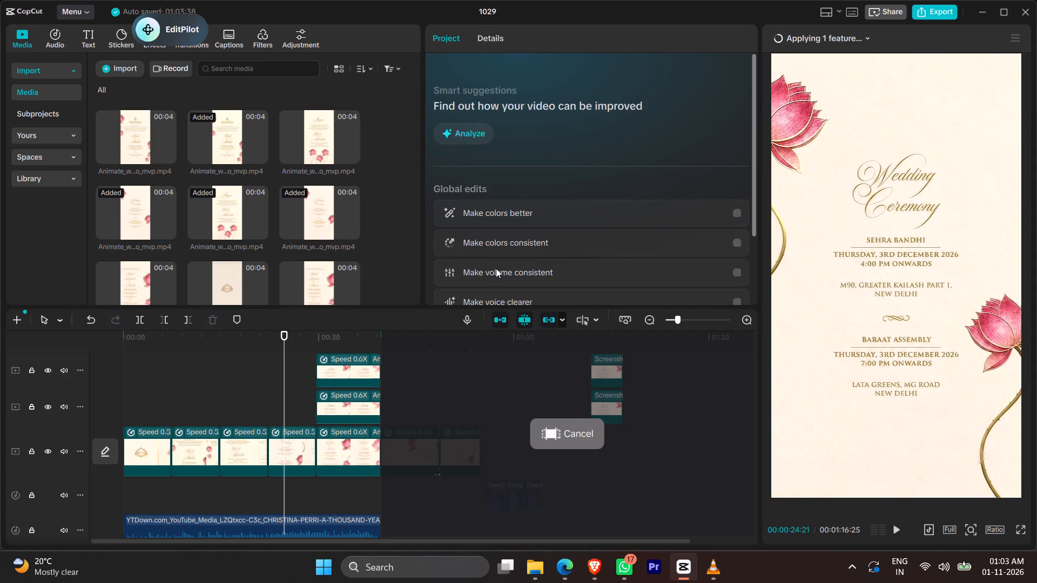
# Check the smooth slow-mo processing progress for the replaced Wedding Ceremony clip.
pyautogui.click(814, 29)
pyautogui.click(817, 31)
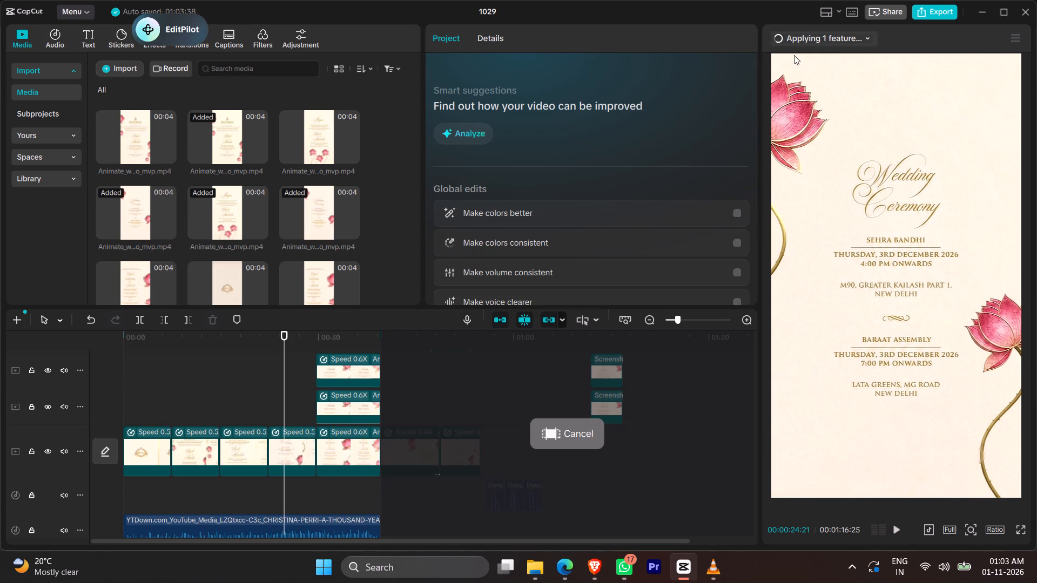
pyautogui.click(818, 42)
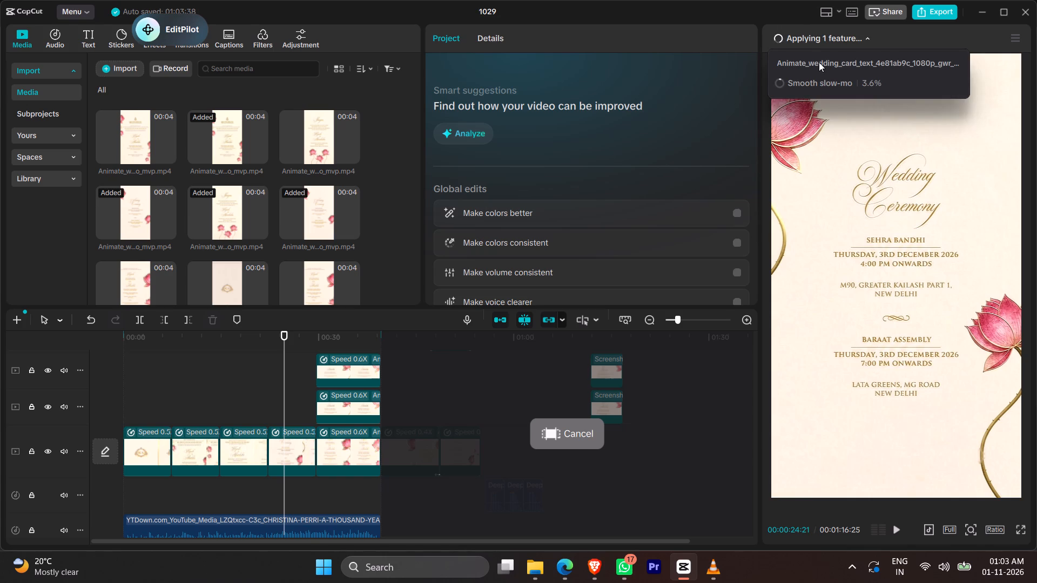
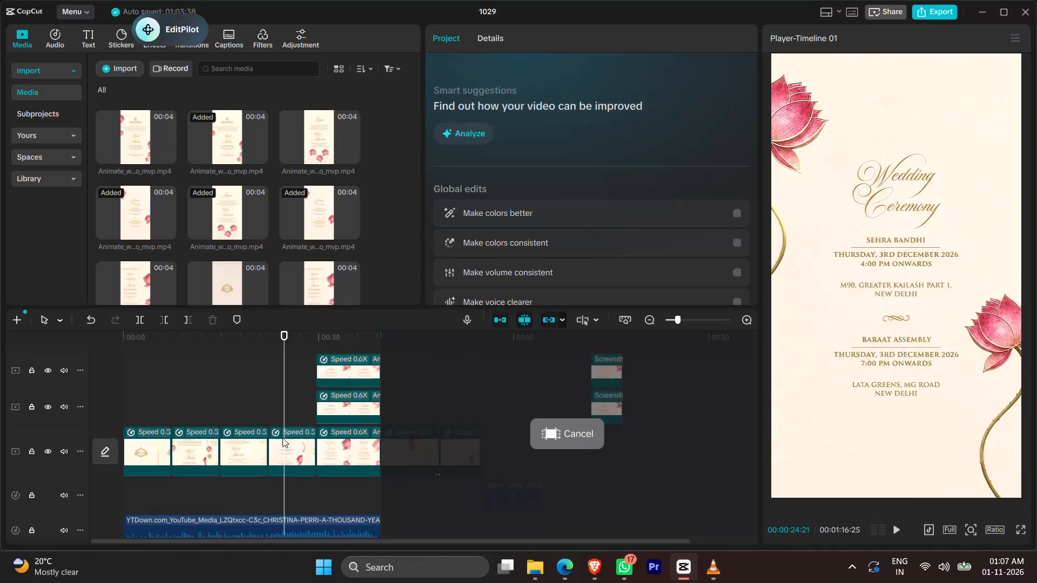
# Check the end of the reception card and the audio tracks up to the end of the selected export range.
pyautogui.press('0')
pyautogui.click(371, 335)
pyautogui.click(378, 335)
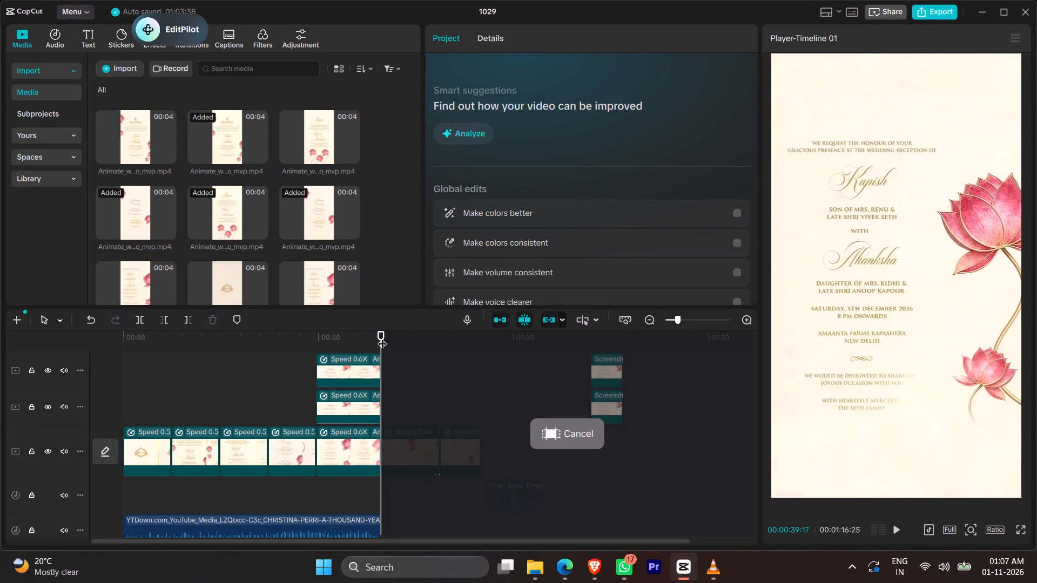
pyautogui.scroll(-4, 425, 369)
pyautogui.scroll(-6, 488, 432)
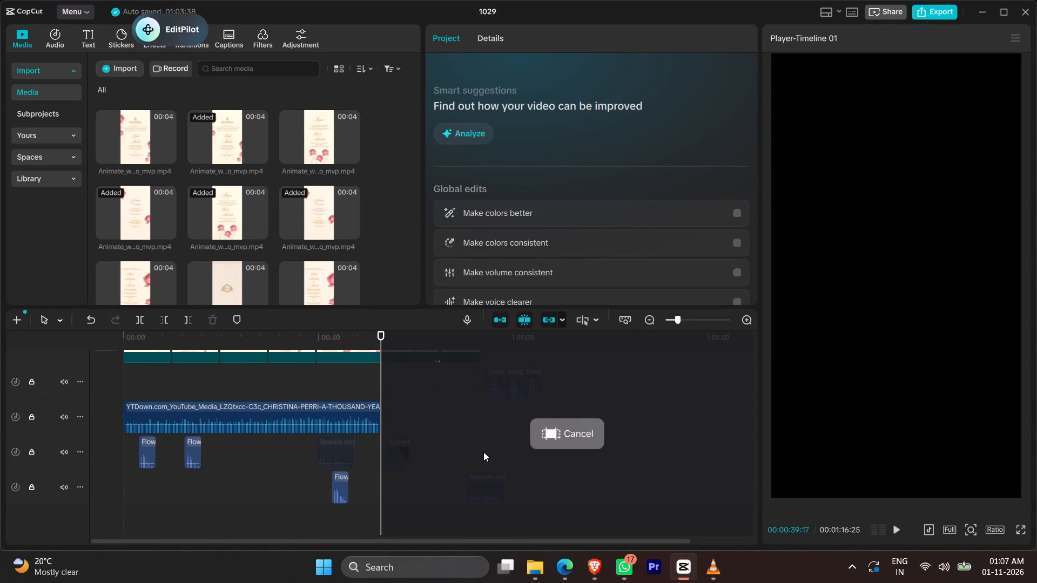
pyautogui.scroll(5, 394, 428)
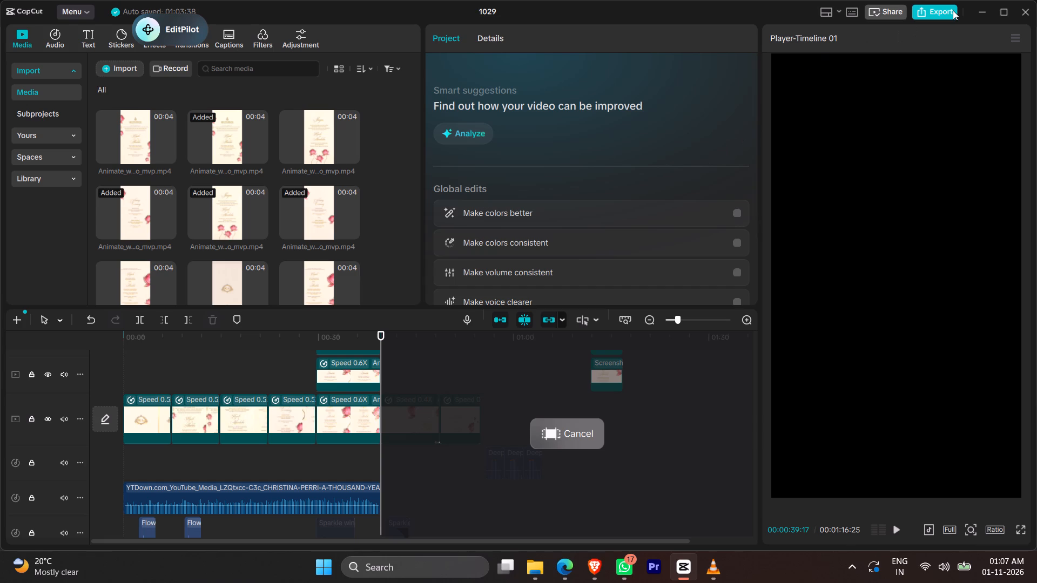
# Open the export settings for the 1029 timeline.
pyautogui.click(953, 10)
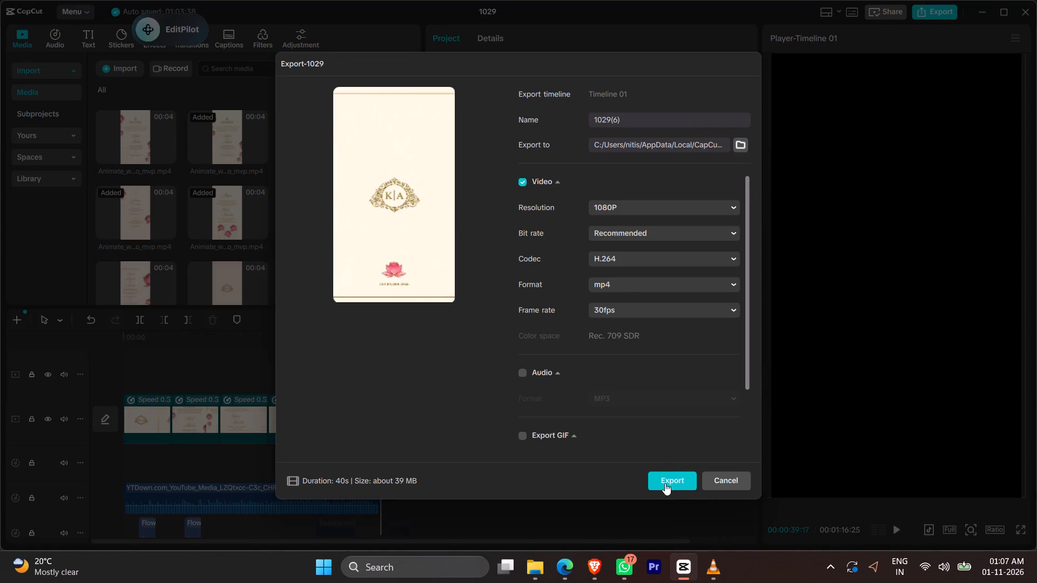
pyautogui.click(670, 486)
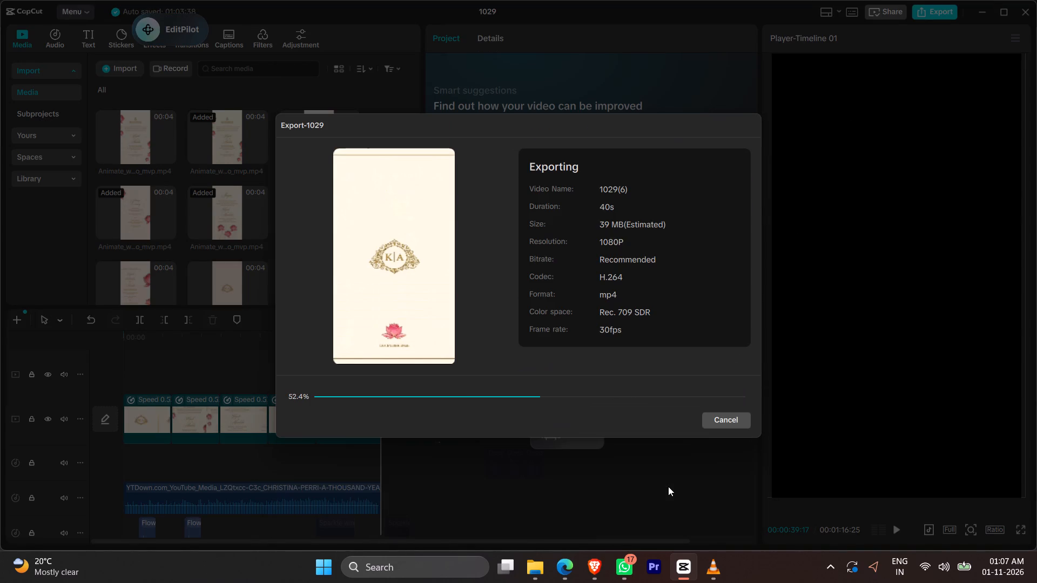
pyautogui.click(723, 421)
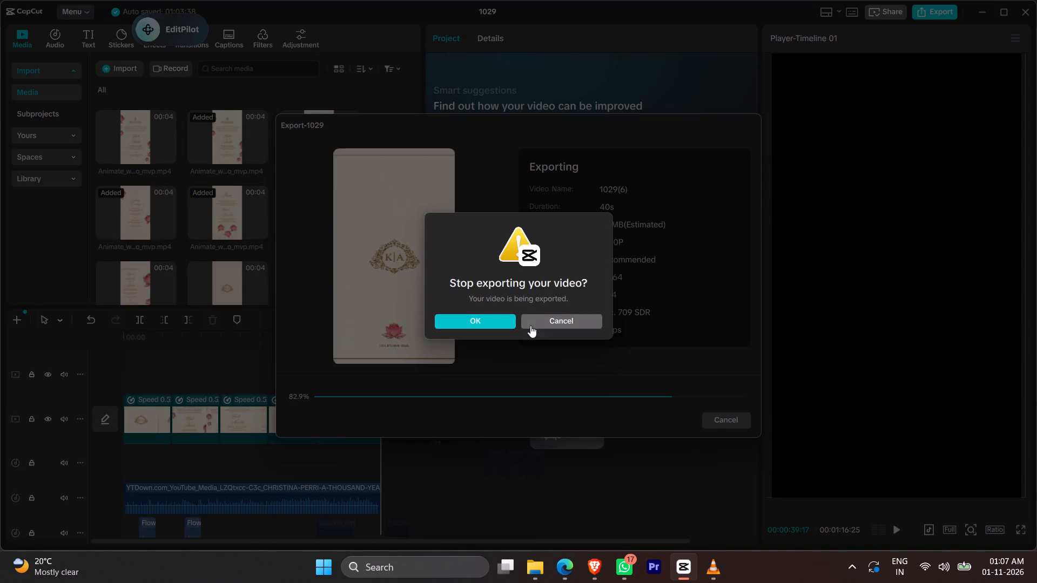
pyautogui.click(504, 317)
# Set the export frame rate to 60fps and export the video as 1029(6) in 1080P mp4.
pyautogui.click(624, 308)
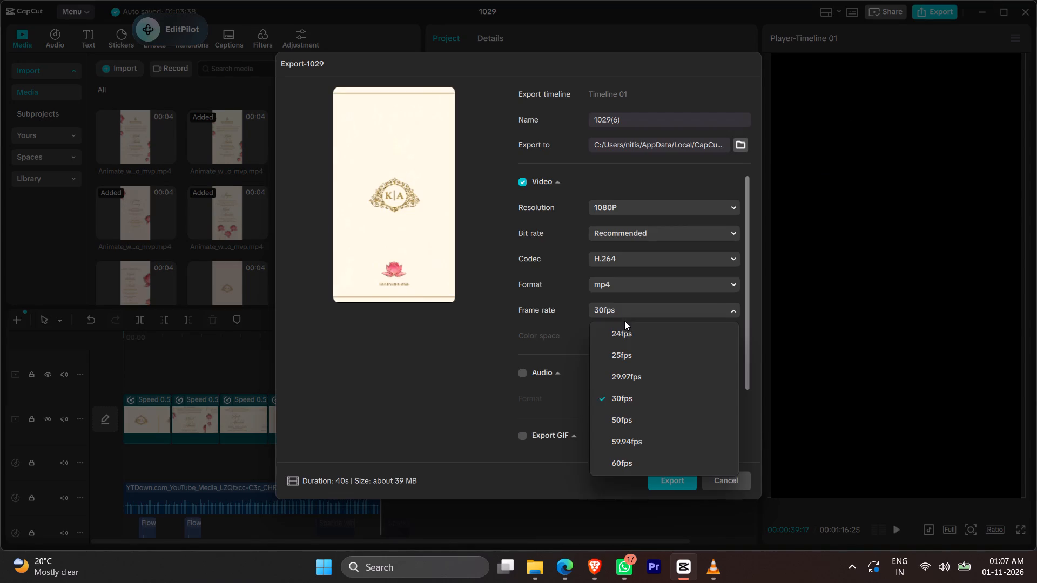
pyautogui.click(625, 457)
pyautogui.click(669, 478)
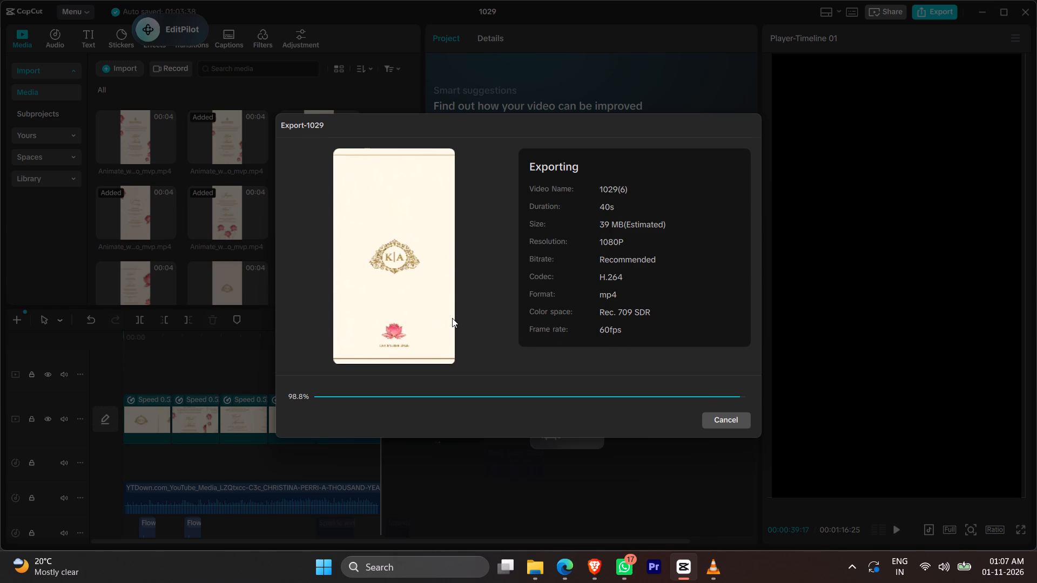
pyautogui.click(363, 278)
# Open the exported 1029(6) video from its folder in VLC and play it from the beginning.
pyautogui.click(322, 468)
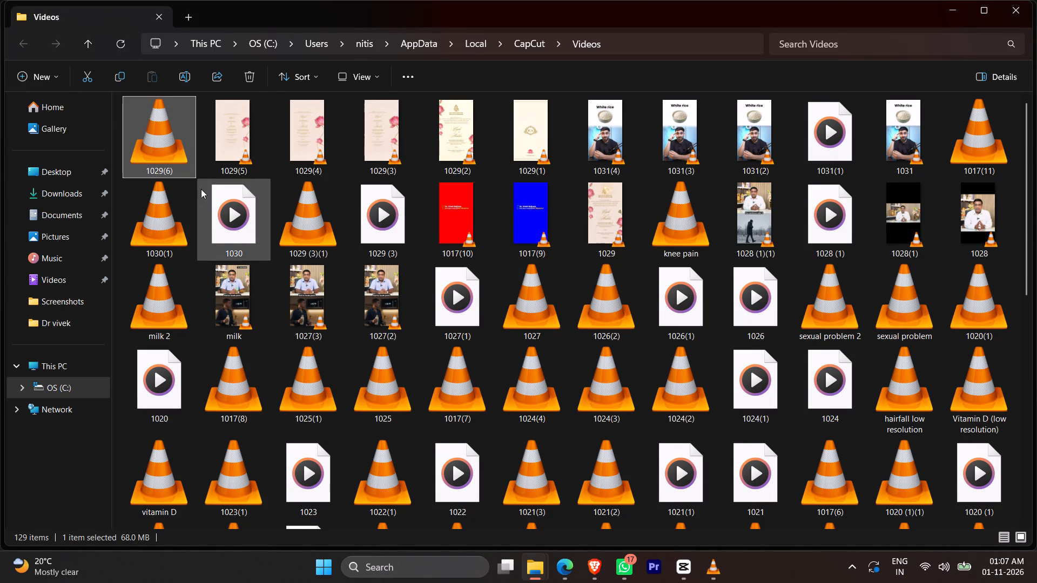
pyautogui.doubleClick(178, 145)
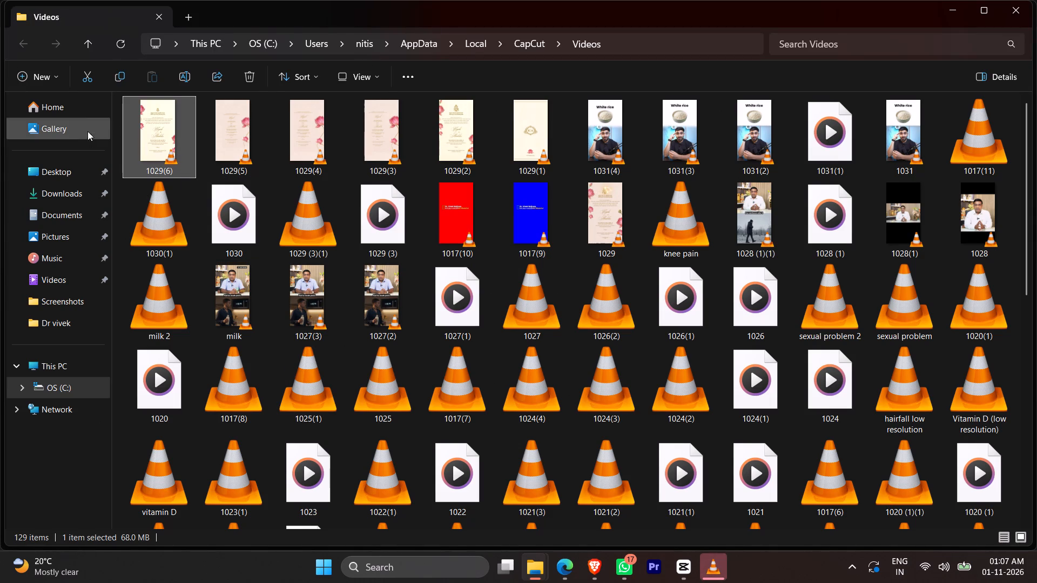
pyautogui.doubleClick(151, 137)
pyautogui.click(715, 569)
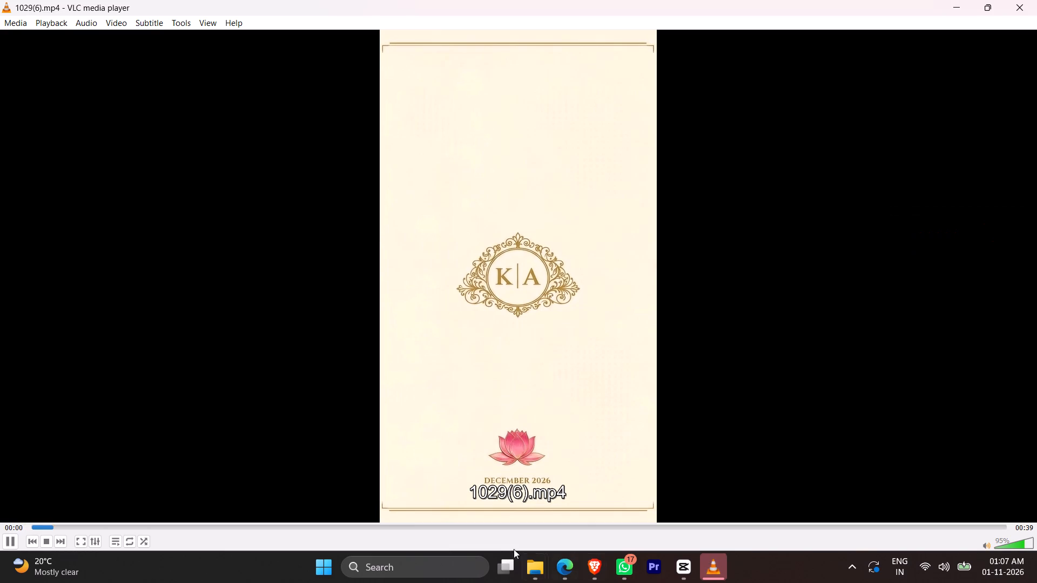
pyautogui.moveTo(69, 526); pyautogui.dragTo(0, 523)
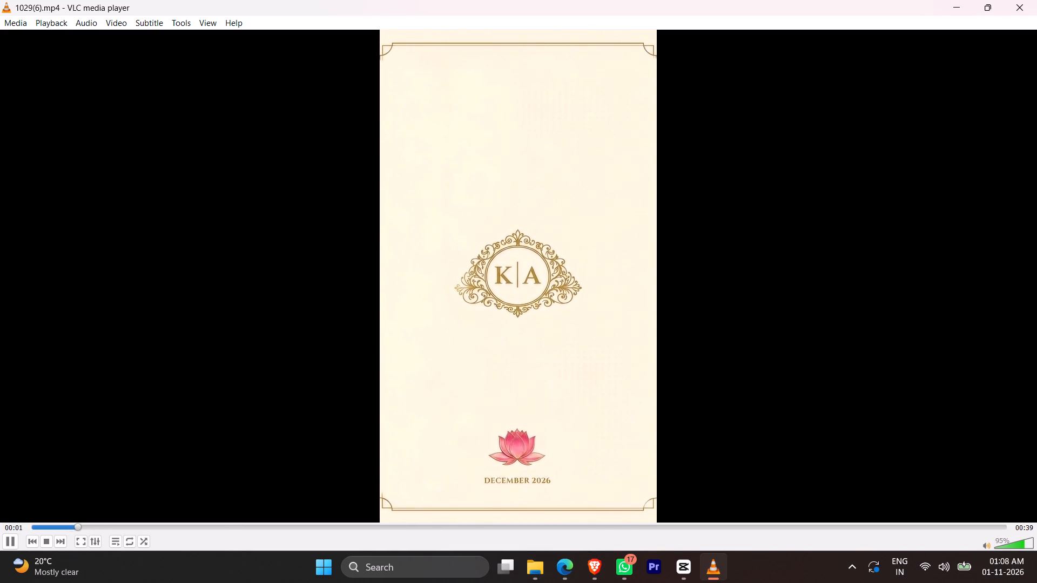
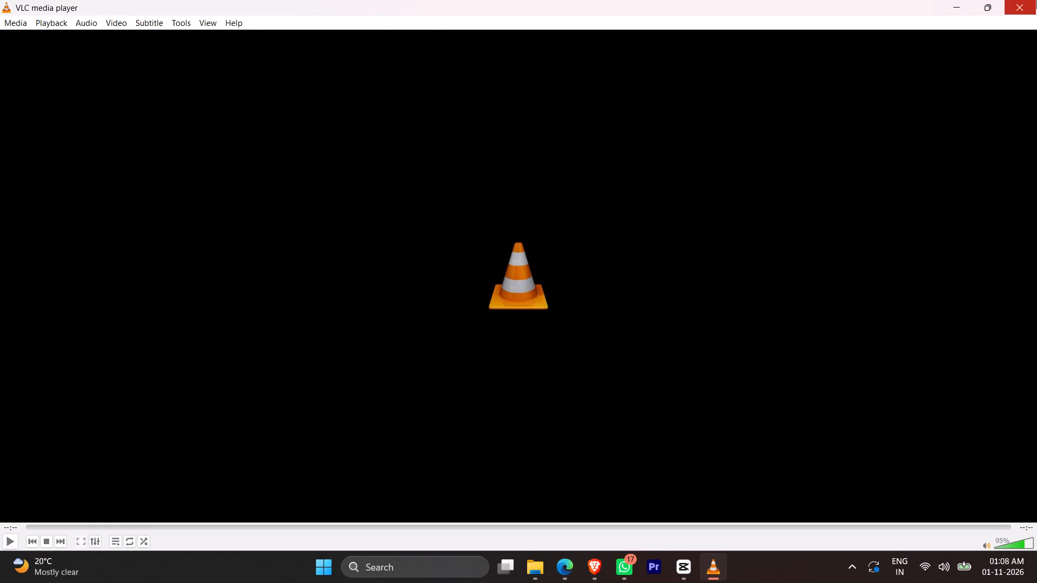
# Close the VLC player and return to the 1029 project in CapCut, dismissing the finished export window.
pyautogui.click(1036, 0)
pyautogui.click(697, 560)
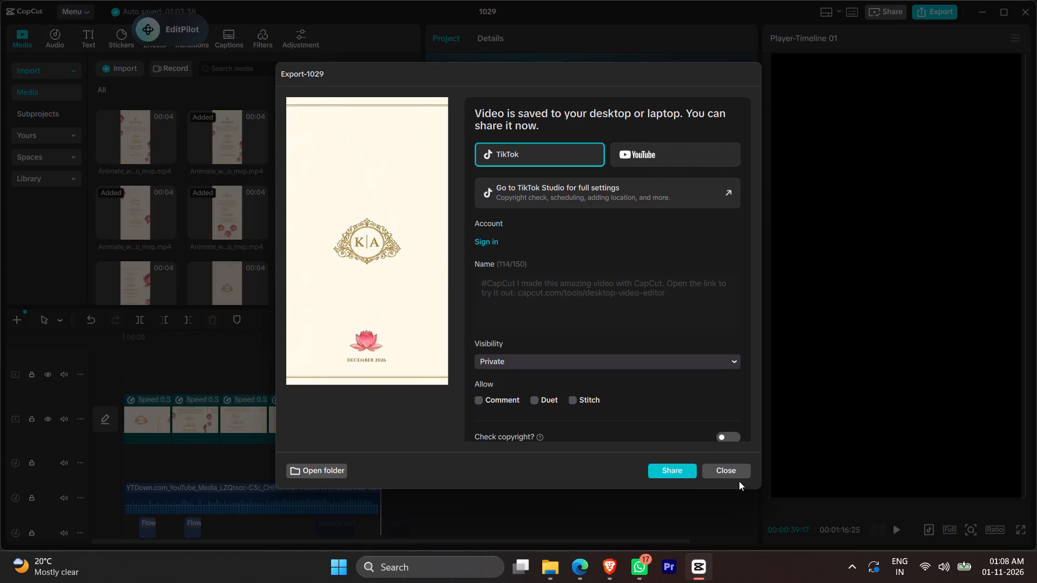
pyautogui.click(737, 477)
# Combine the three stacked reception card clips at the end of the export range into one compound clip.
pyautogui.scroll(3, 363, 430)
pyautogui.click(365, 383)
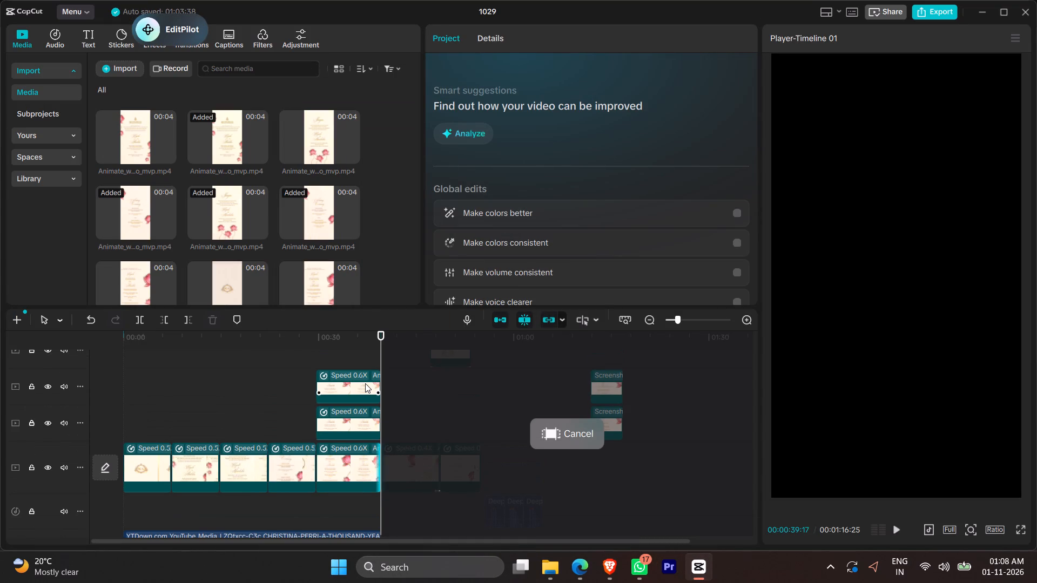
pyautogui.moveTo(361, 346); pyautogui.dragTo(355, 458)
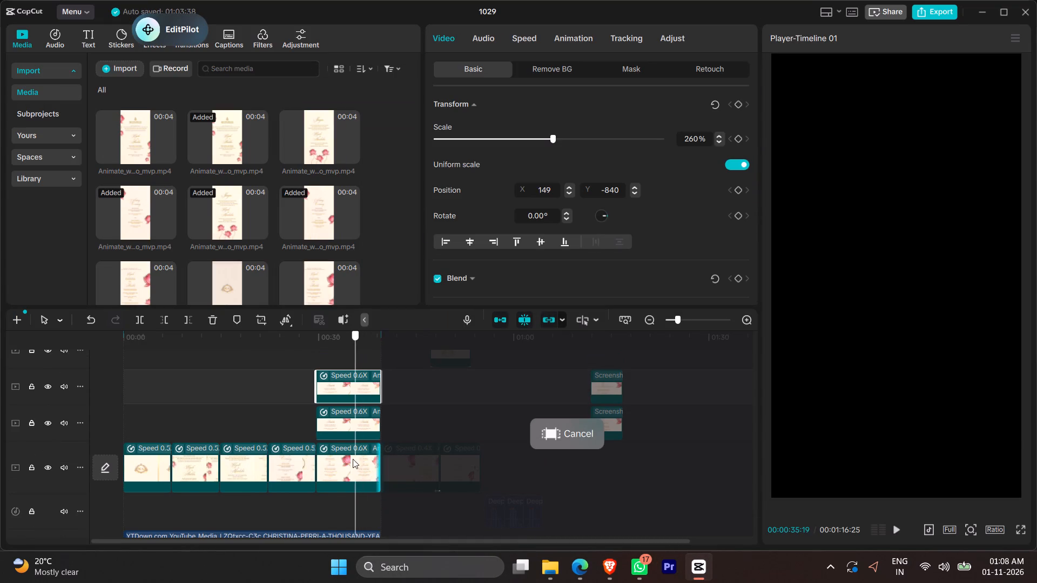
pyautogui.moveTo(338, 505); pyautogui.dragTo(354, 390)
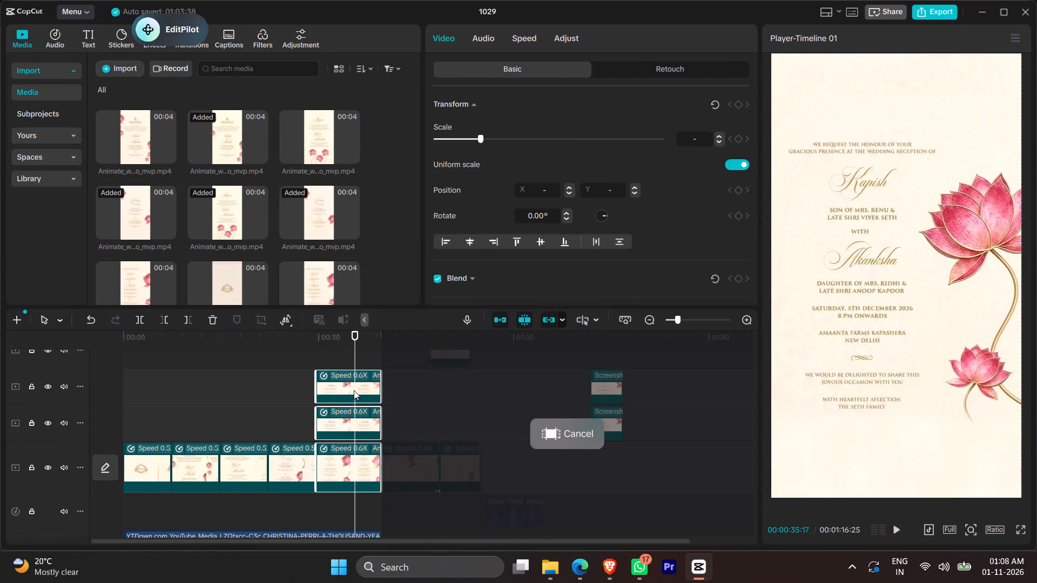
pyautogui.hotkey('alt', 'g')
# Apply the Fade Out exit animation with a 0.5s duration to the reception card compound clip.
pyautogui.click(568, 35)
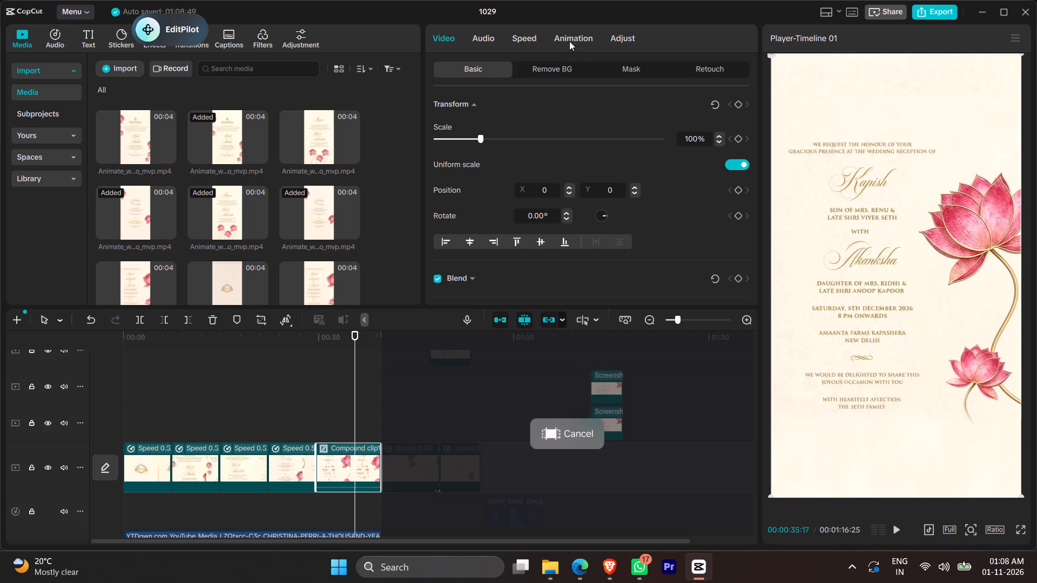
pyautogui.click(575, 74)
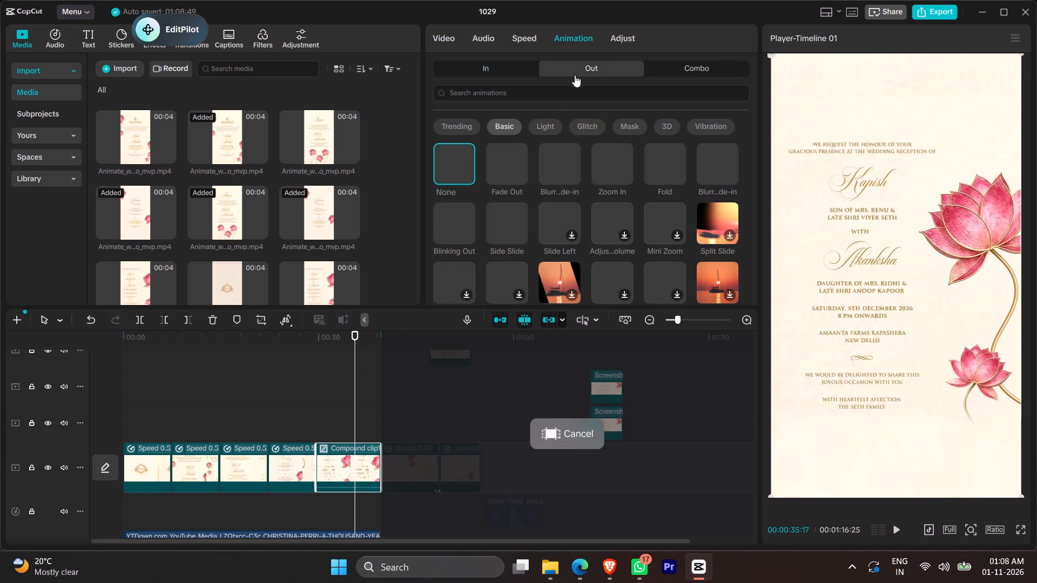
pyautogui.click(507, 166)
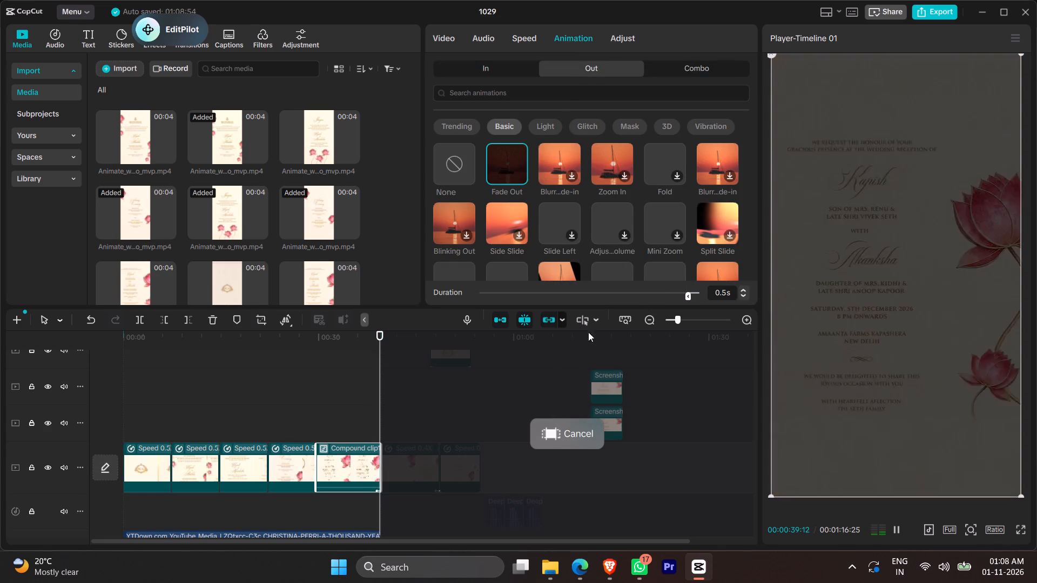
# Play back the reception card compound clip and its ending to check the fade-out.
pyautogui.click(362, 408)
pyautogui.click(308, 408)
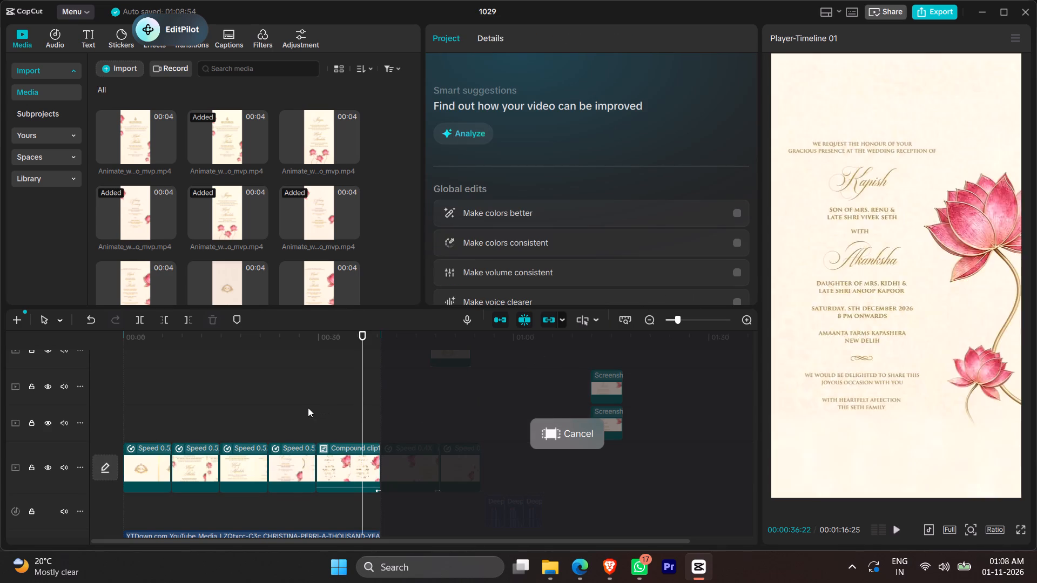
pyautogui.press('space')
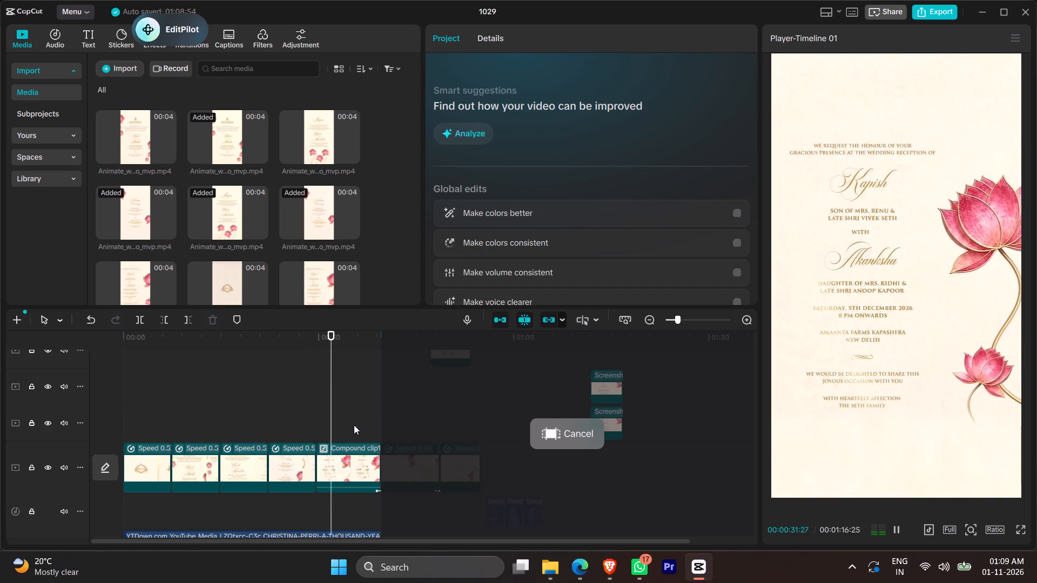
pyautogui.click(375, 428)
pyautogui.press('space')
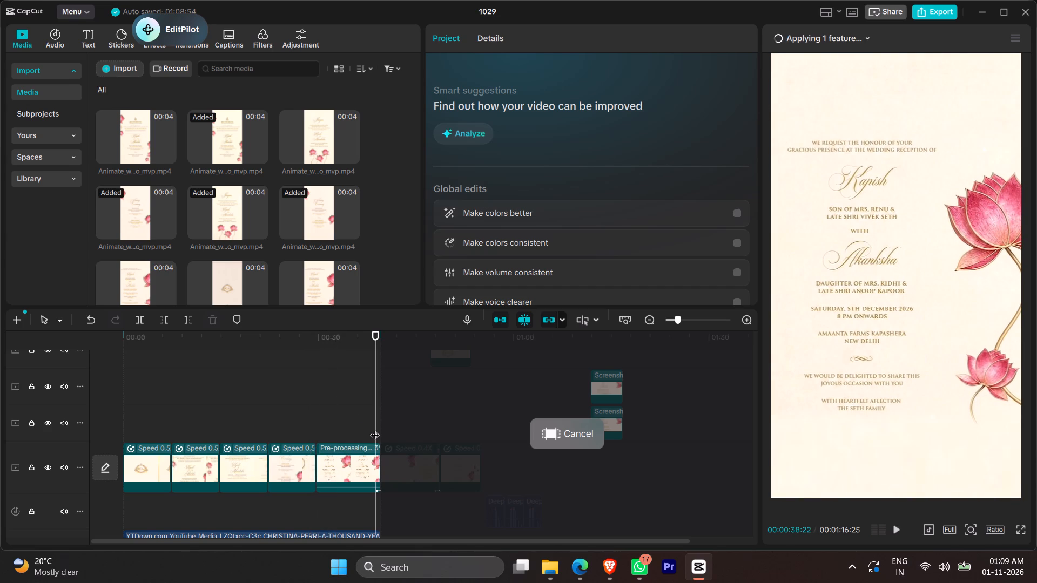
pyautogui.press('space')
pyautogui.press('space')
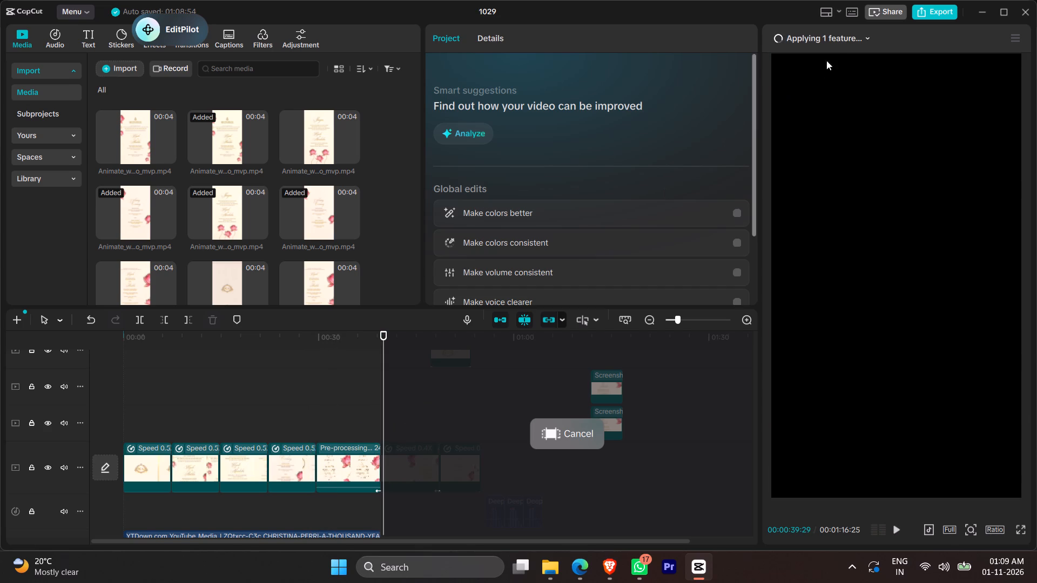
pyautogui.click(840, 41)
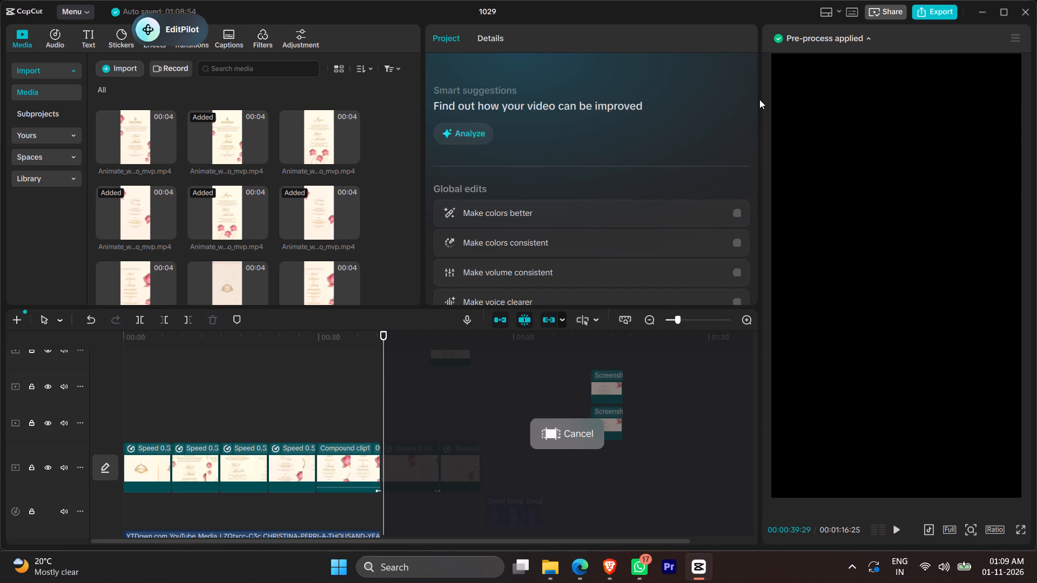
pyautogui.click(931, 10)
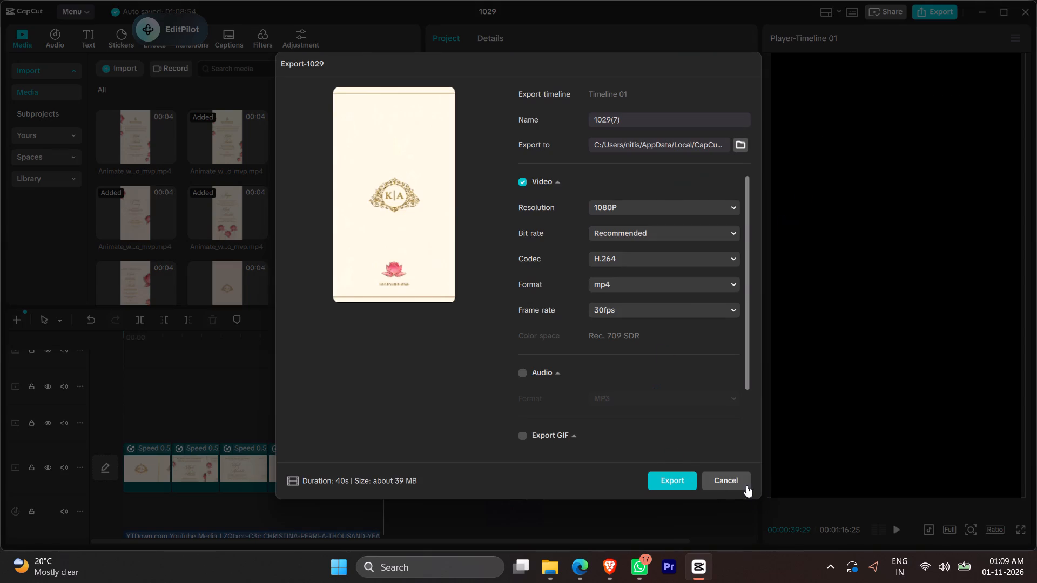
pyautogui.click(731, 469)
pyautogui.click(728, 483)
# Examine the end of the compound clip and the video and audio tracks around the end of the export range.
pyautogui.keyDown('ctrl'); pyautogui.scroll(14, 524, 429); pyautogui.keyUp('ctrl')
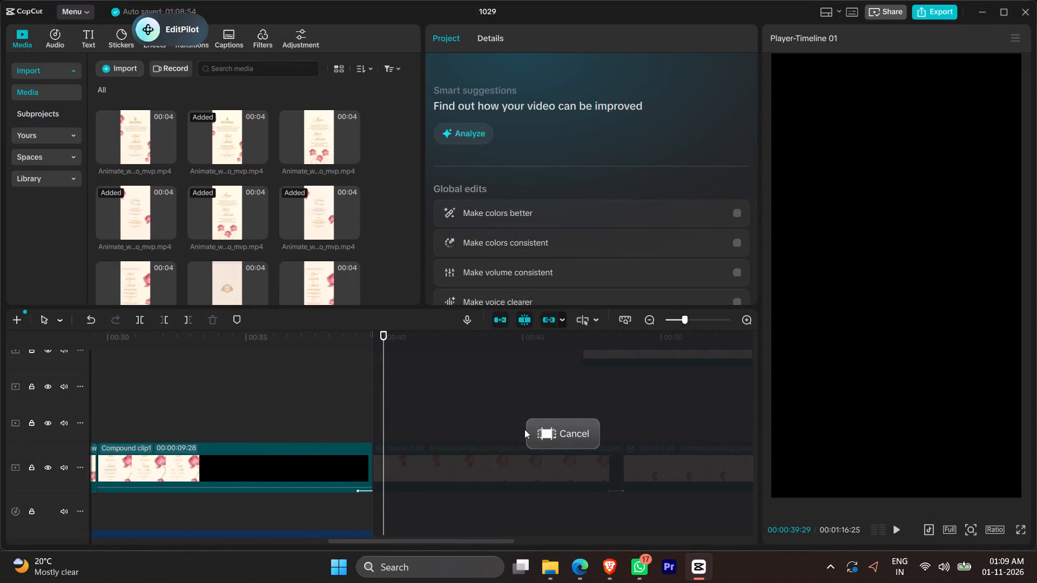
pyautogui.click(374, 424)
pyautogui.keyDown('ctrl'); pyautogui.scroll(-4, 445, 444); pyautogui.keyUp('ctrl')
pyautogui.keyDown('ctrl'); pyautogui.scroll(11, 456, 449); pyautogui.keyUp('ctrl')
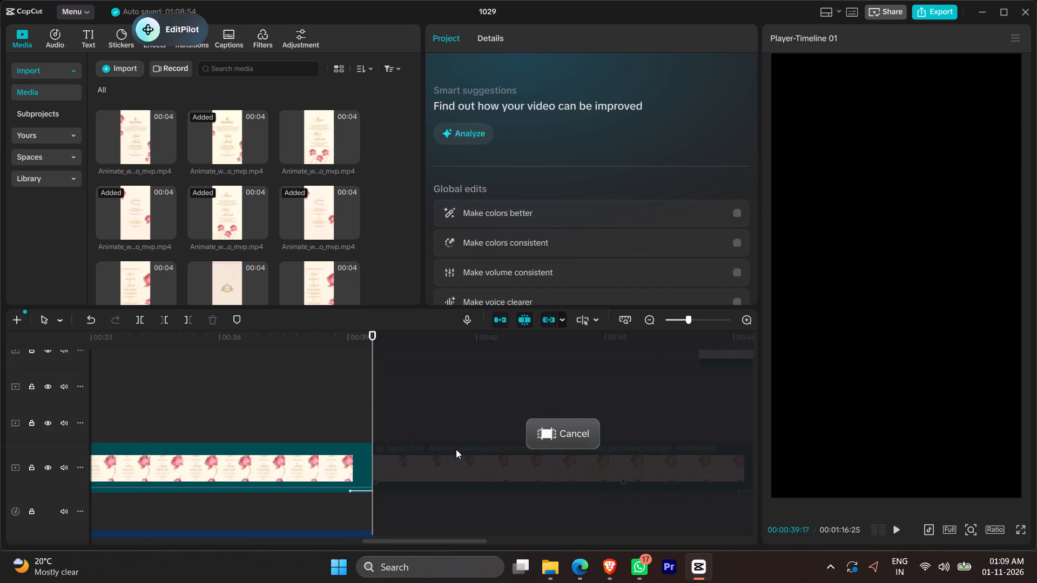
pyautogui.keyDown('ctrl'); pyautogui.scroll(5, 456, 449); pyautogui.keyUp('ctrl')
pyautogui.keyDown('ctrl'); pyautogui.scroll(-20, 456, 450); pyautogui.keyUp('ctrl')
pyautogui.keyDown('ctrl'); pyautogui.scroll(-14, 456, 450); pyautogui.keyUp('ctrl')
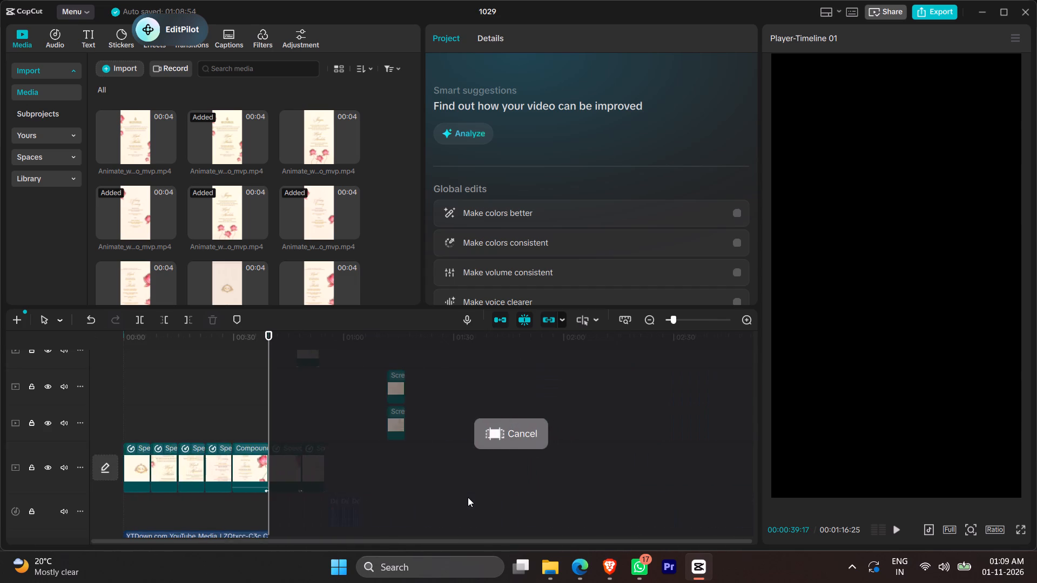
pyautogui.keyDown('ctrl'); pyautogui.scroll(-8, 468, 497); pyautogui.keyUp('ctrl')
pyautogui.scroll(20, 472, 495)
pyautogui.scroll(2, 472, 492)
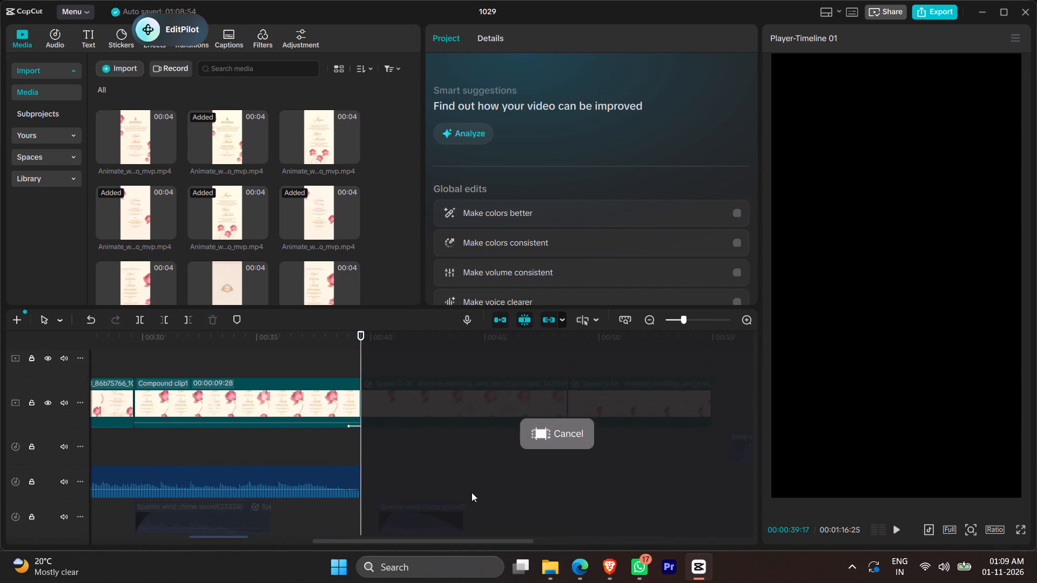
pyautogui.scroll(4, 472, 492)
pyautogui.hscroll(2, 472, 492)
pyautogui.scroll(10, 703, 428)
pyautogui.keyDown('ctrl'); pyautogui.scroll(-8, 573, 453); pyautogui.keyUp('ctrl')
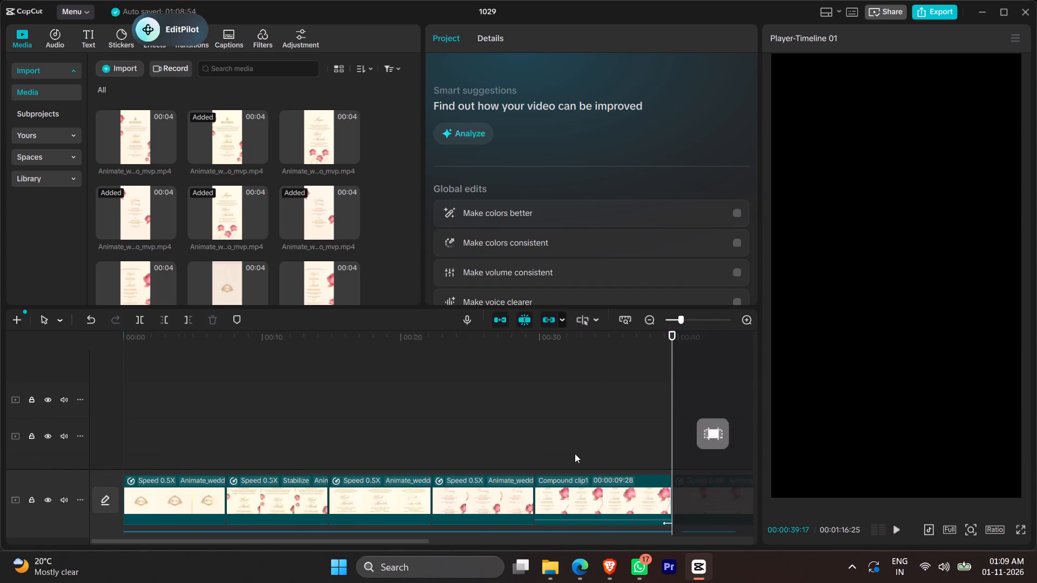
pyautogui.keyDown('ctrl'); pyautogui.scroll(-3, 575, 453); pyautogui.keyUp('ctrl')
pyautogui.keyDown('ctrl'); pyautogui.scroll(17, 622, 462); pyautogui.keyUp('ctrl')
pyautogui.scroll(-5, 498, 435)
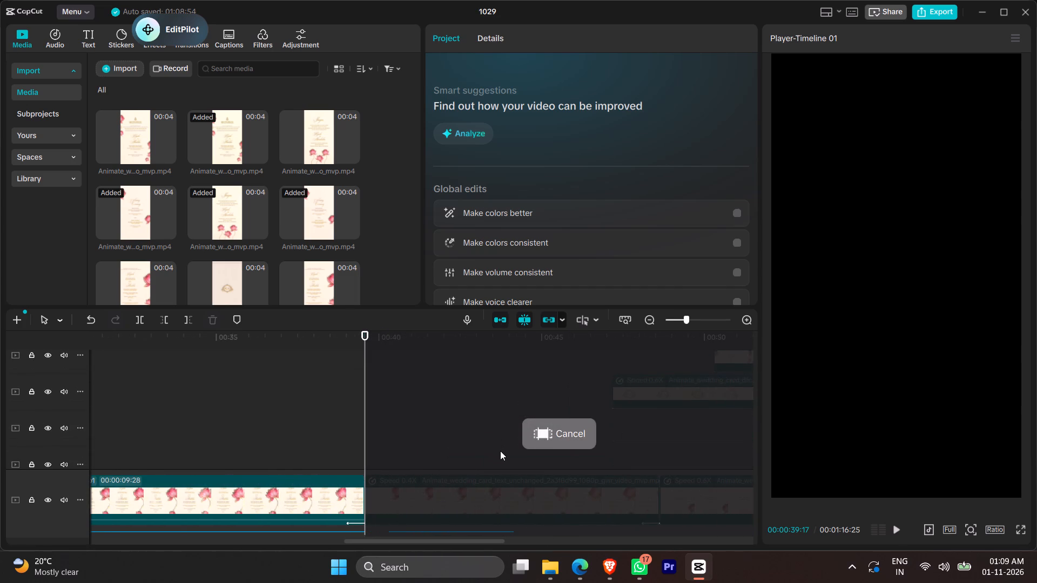
pyautogui.keyDown('ctrl'); pyautogui.scroll(13, 501, 451); pyautogui.keyUp('ctrl')
pyautogui.scroll(-20, 506, 452)
pyautogui.scroll(-20, 506, 452)
pyautogui.scroll(-2, 506, 452)
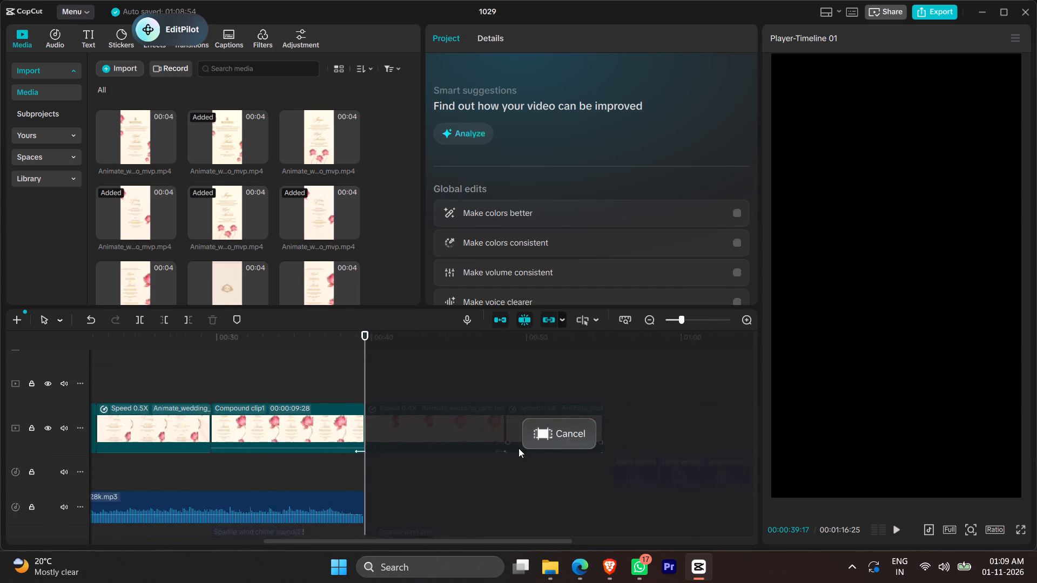
pyautogui.scroll(-10, 518, 448)
pyautogui.keyDown('ctrl'); pyautogui.scroll(5, 521, 451); pyautogui.keyUp('ctrl')
pyautogui.scroll(6, 556, 436)
pyautogui.scroll(14, 731, 314)
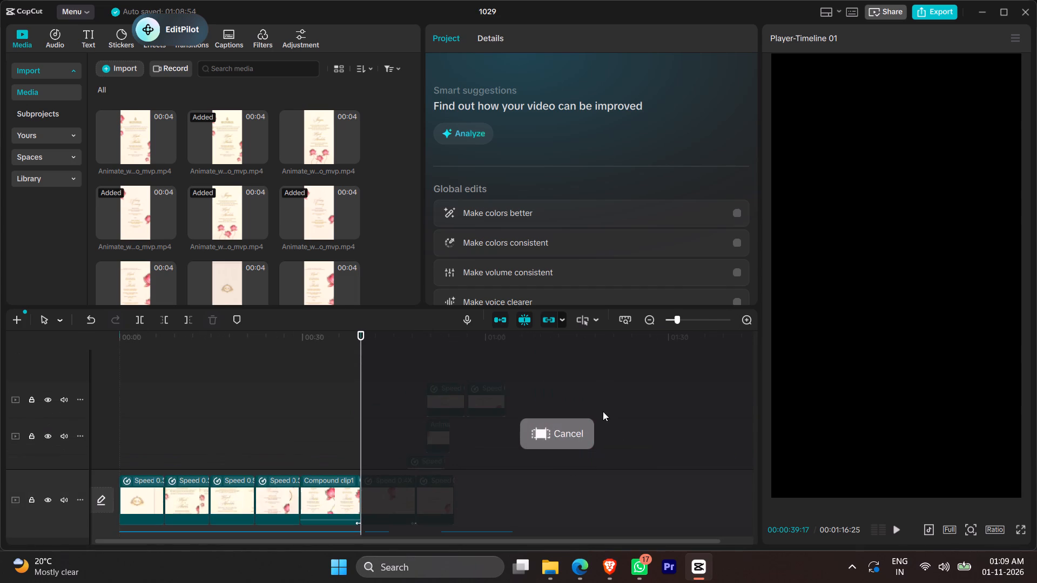
pyautogui.scroll(5, 603, 411)
pyautogui.scroll(-20, 608, 424)
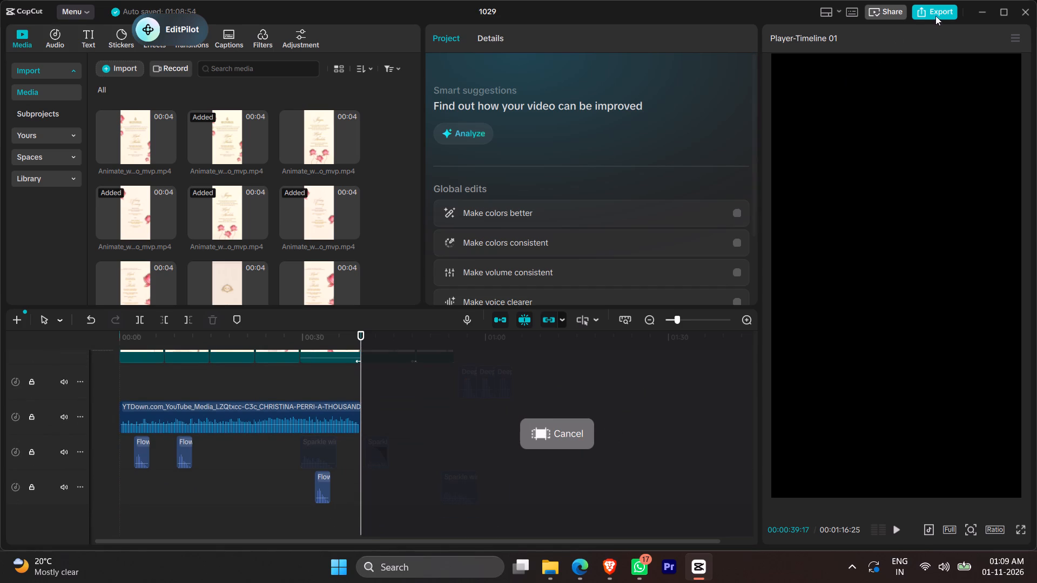
# Export the timeline as 1029(7) in 1080P mp4 at 30fps.
pyautogui.click(936, 16)
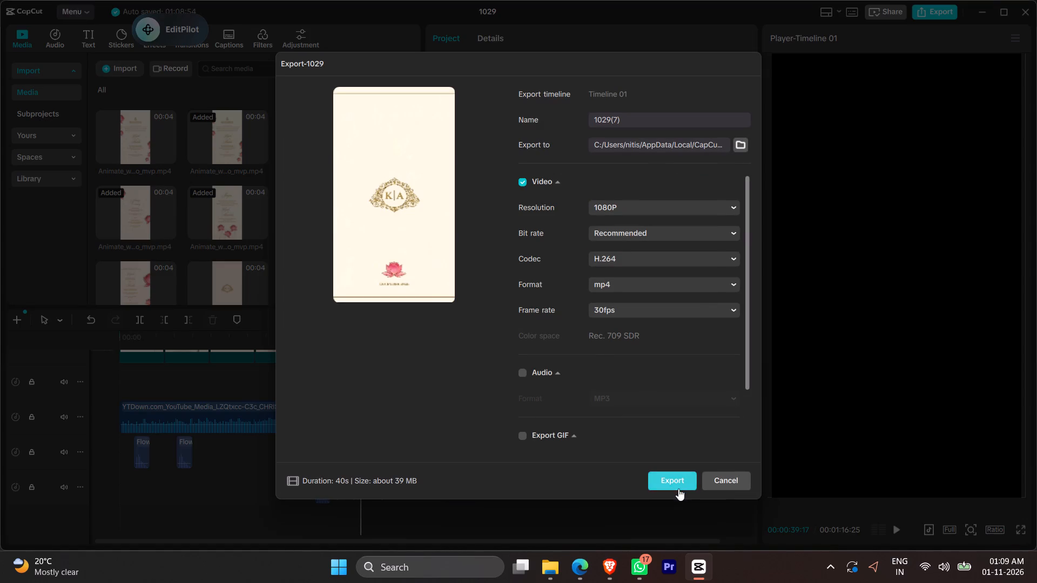
pyautogui.click(679, 486)
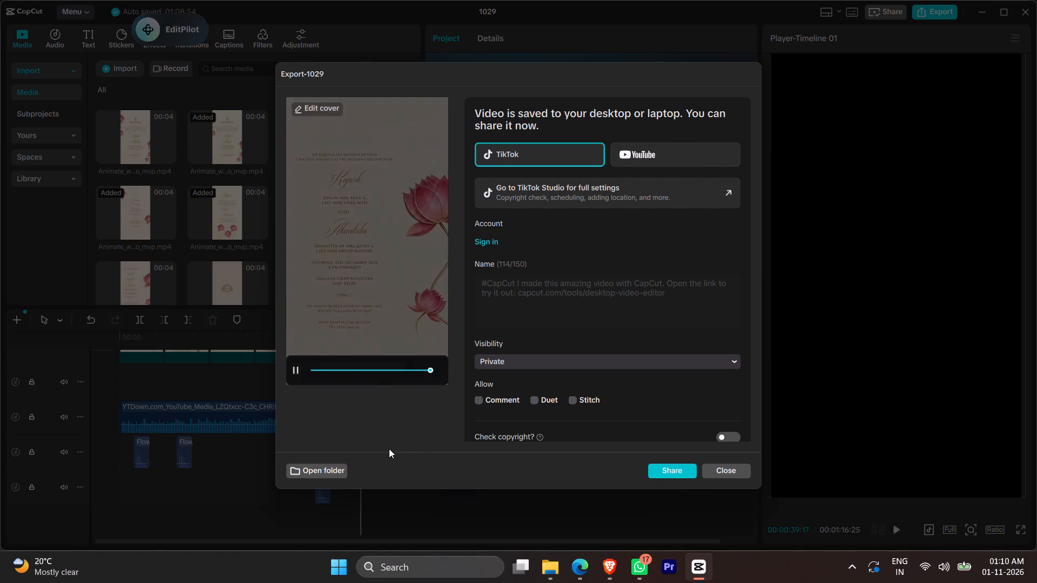
# Open the folder of the exported 1029(7) video, close CapCut's finished export window, and return to the folder.
pyautogui.click(335, 466)
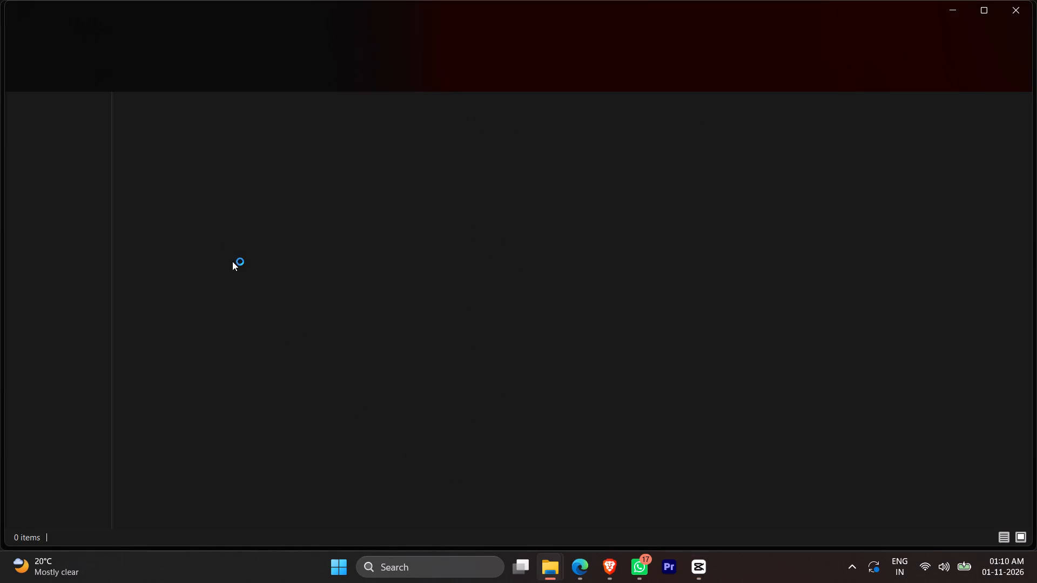
pyautogui.rightClick(165, 133)
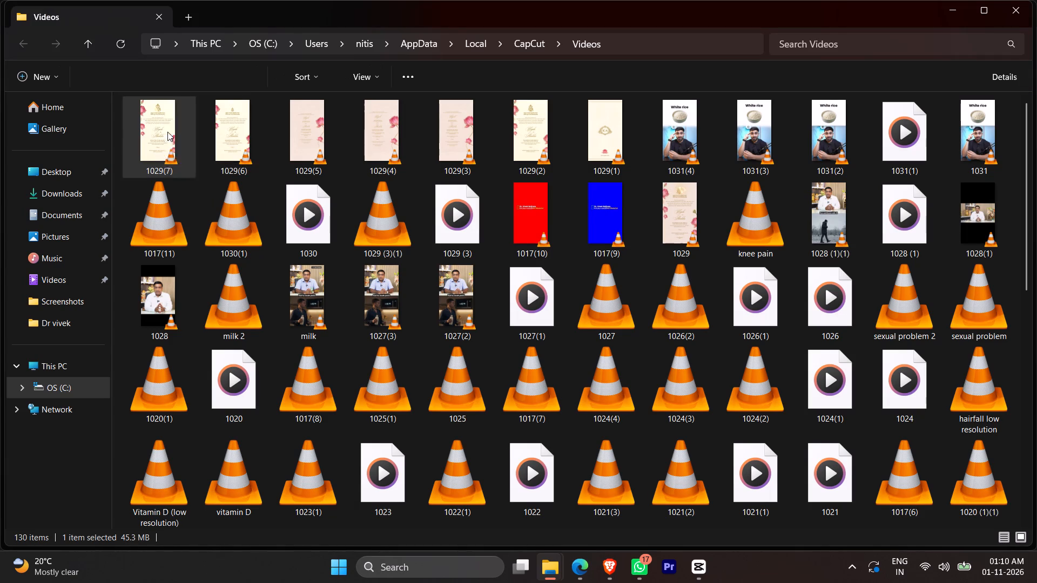
pyautogui.click(704, 568)
pyautogui.click(721, 473)
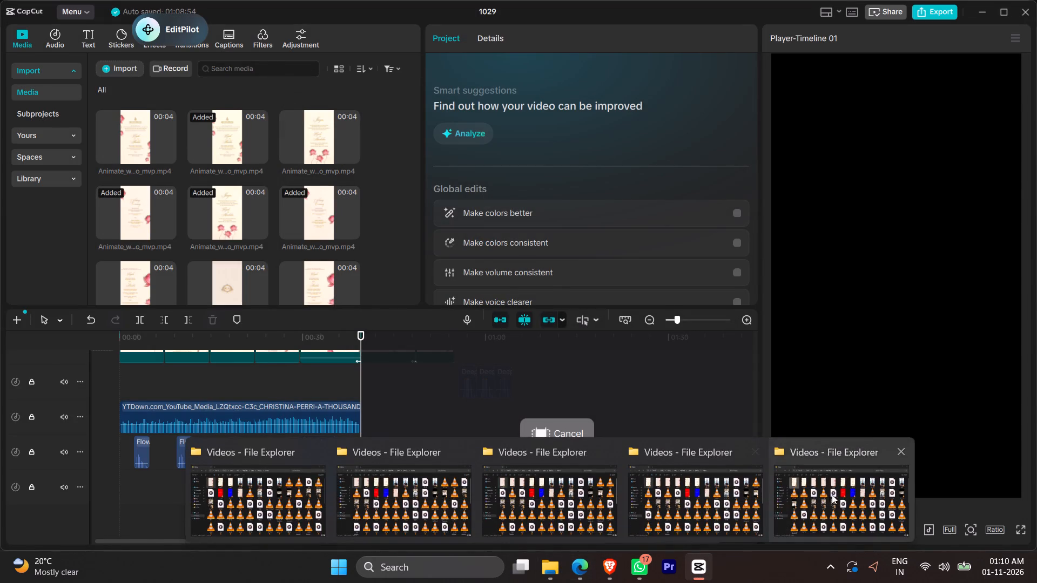
pyautogui.click(832, 494)
# Rename the exported 1029(7) video as card11.
pyautogui.rightClick(161, 138)
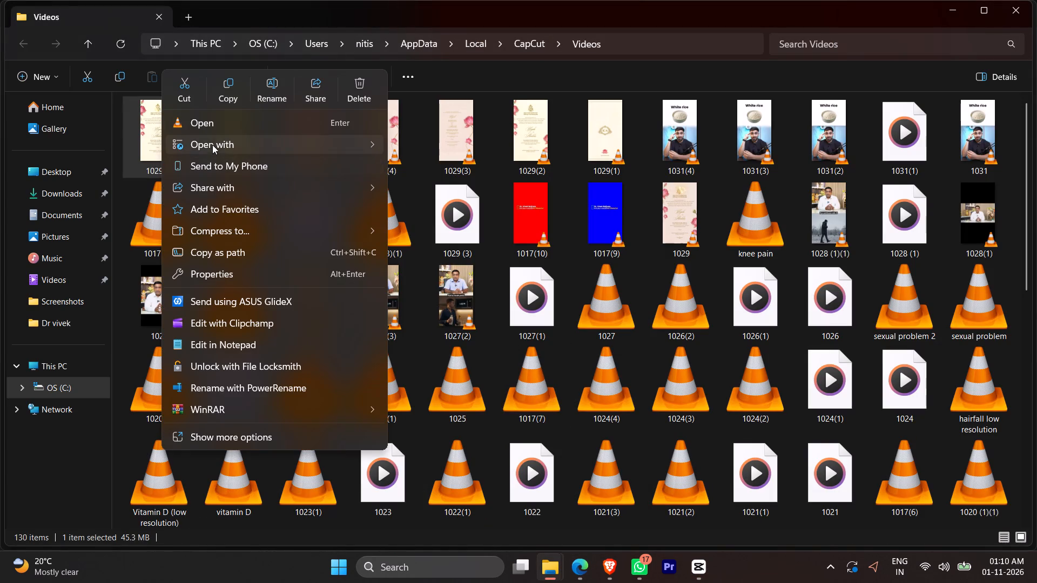
pyautogui.click(272, 95)
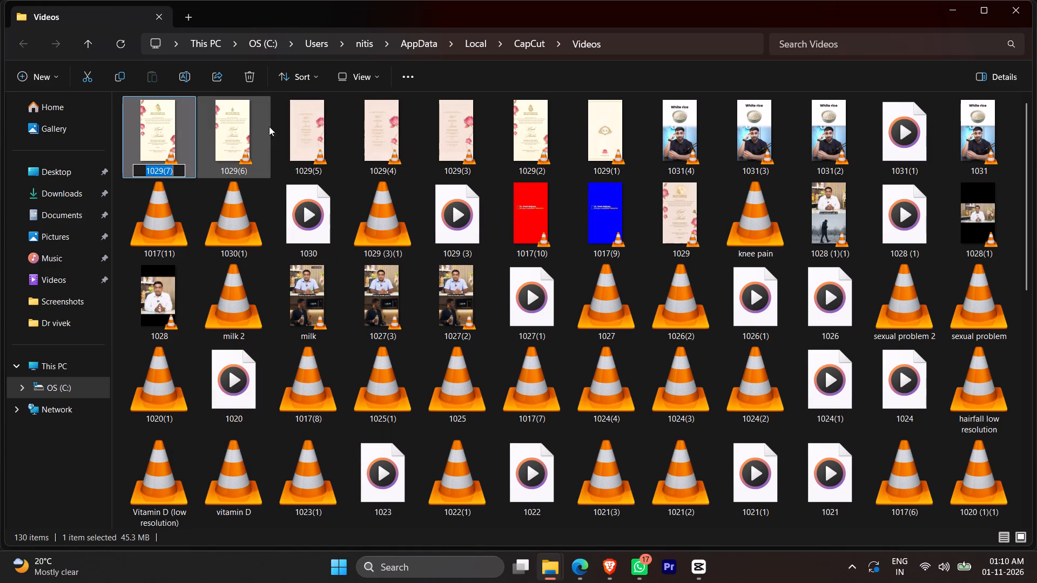
pyautogui.write('crd11')
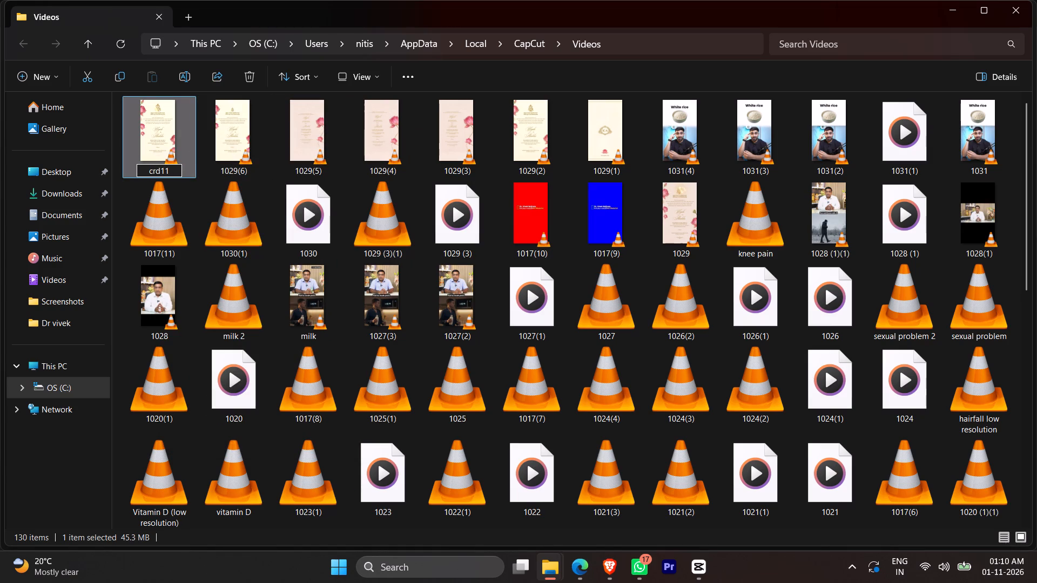
pyautogui.press('Left')
pyautogui.press('Left')
pyautogui.press('Left')
pyautogui.press('Left')
pyautogui.press('a')
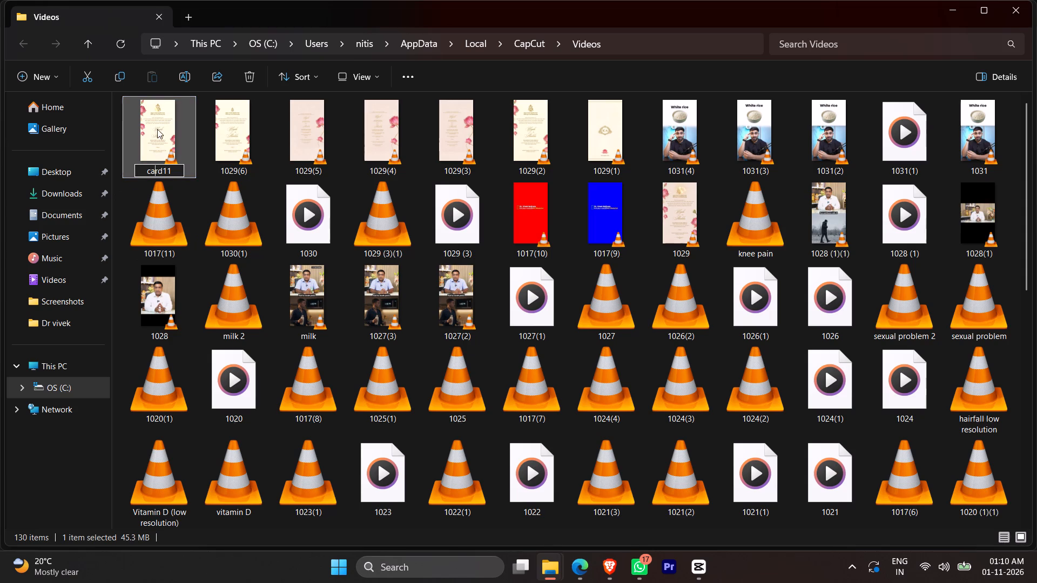
pyautogui.click(147, 147)
# Move the card11 video from the Videos folder to the Desktop.
pyautogui.moveTo(151, 146); pyautogui.dragTo(62, 171)
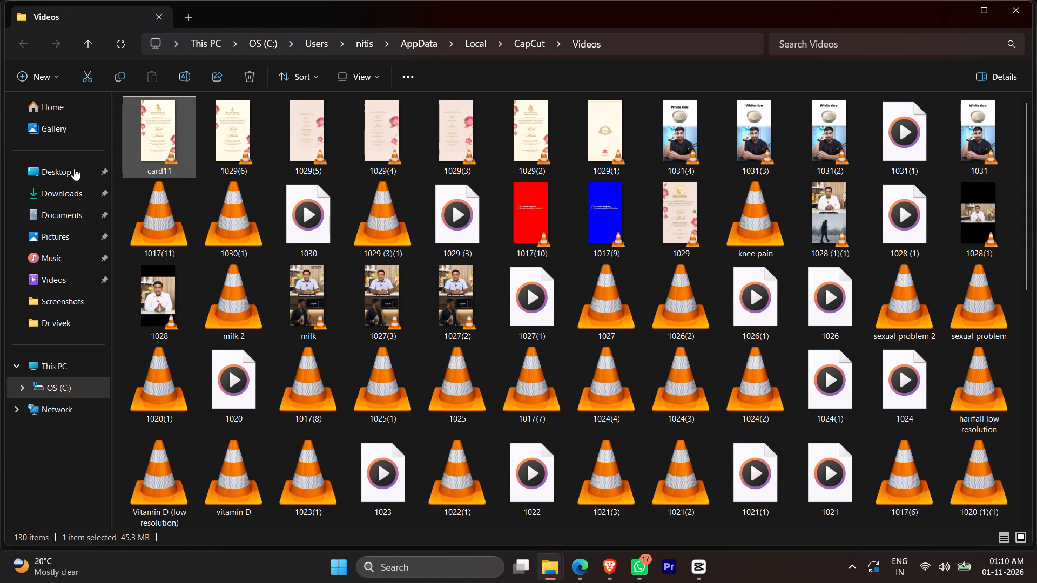
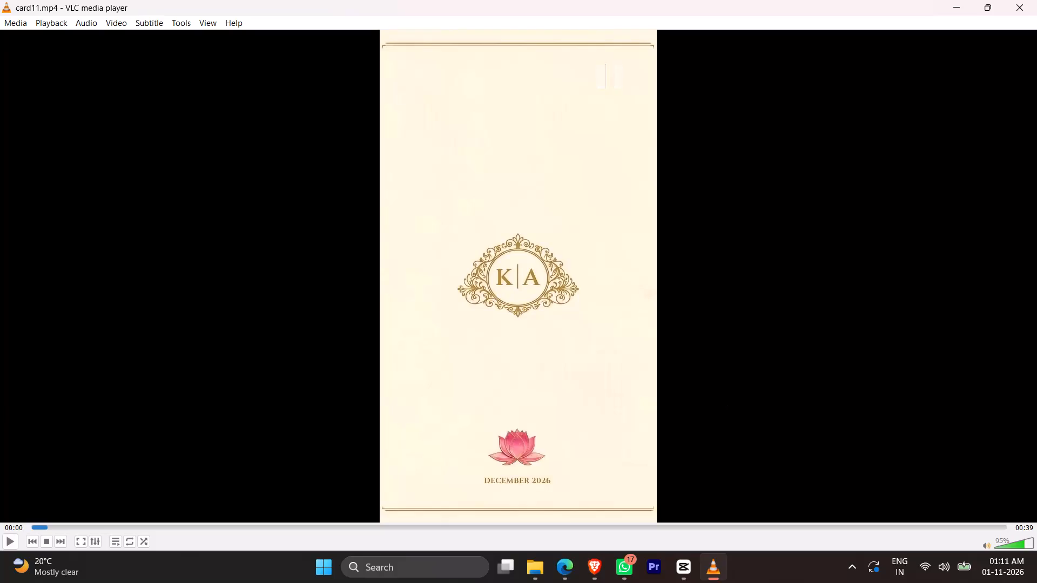
# Play the card11 video and skip ahead through the Shagan and Wedding Ceremony cards to check the exported result.
pyautogui.press('space')
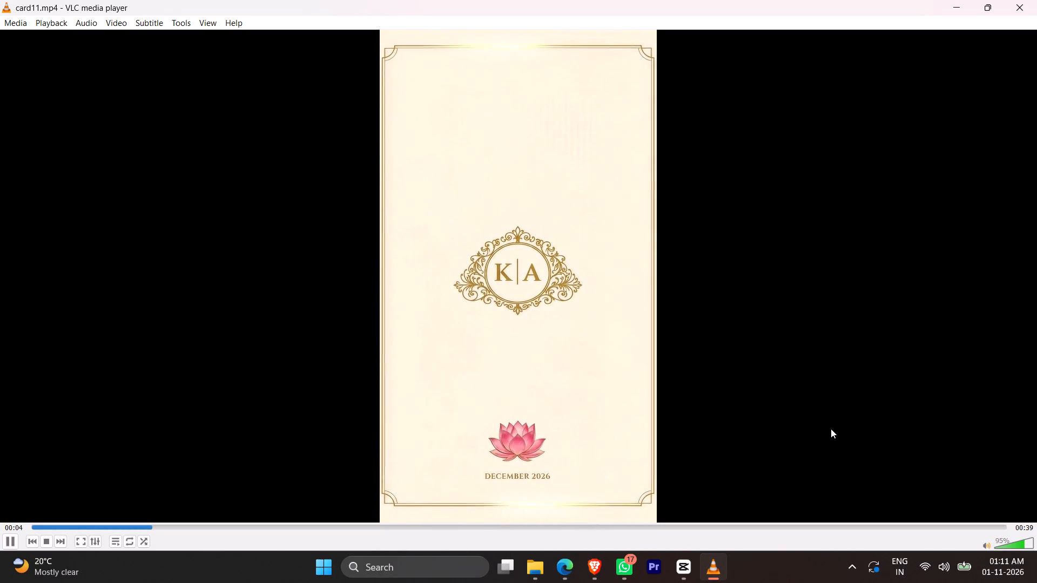
pyautogui.press('Right')
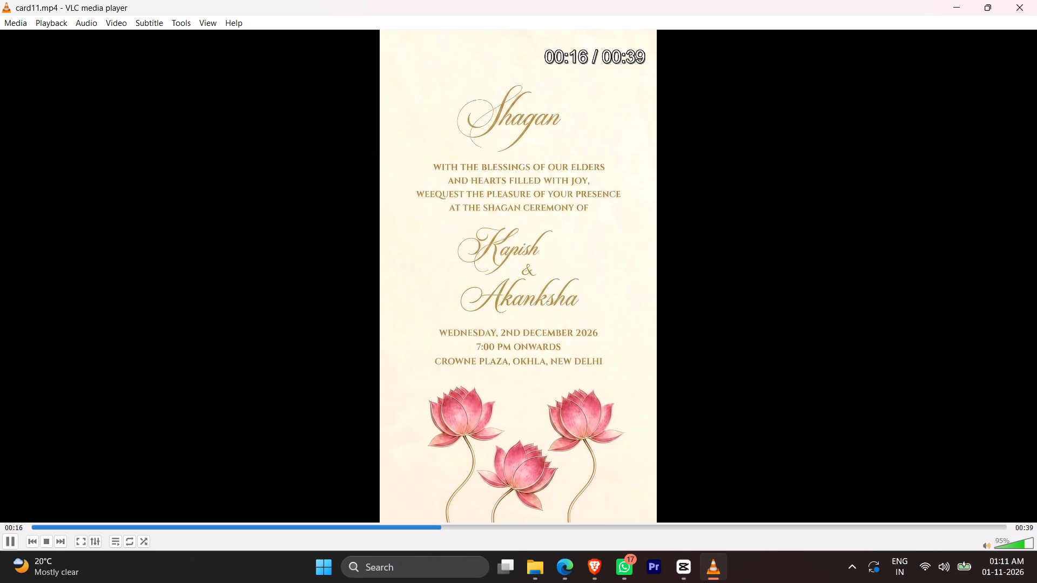
pyautogui.press('Right')
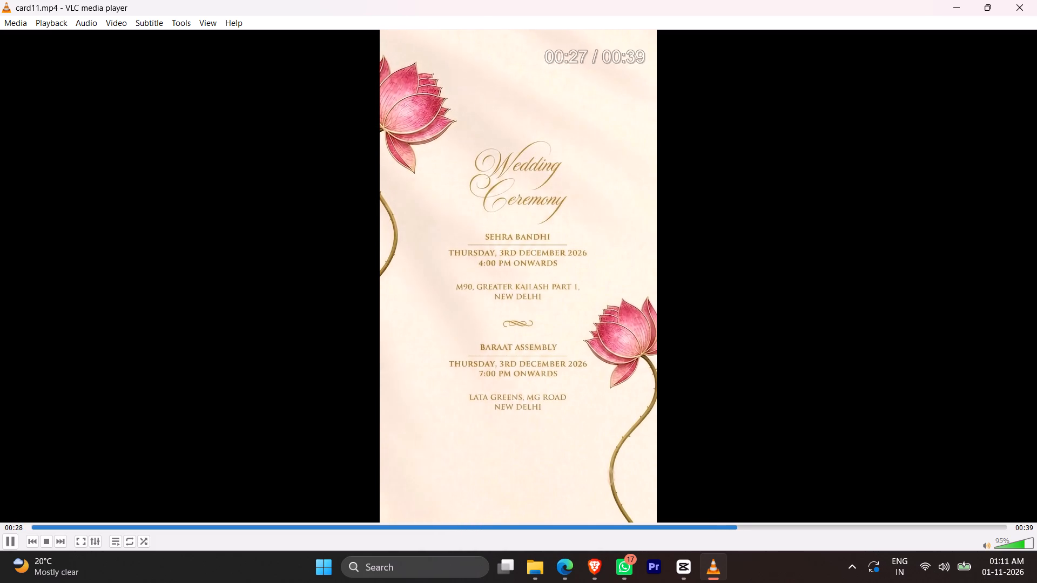